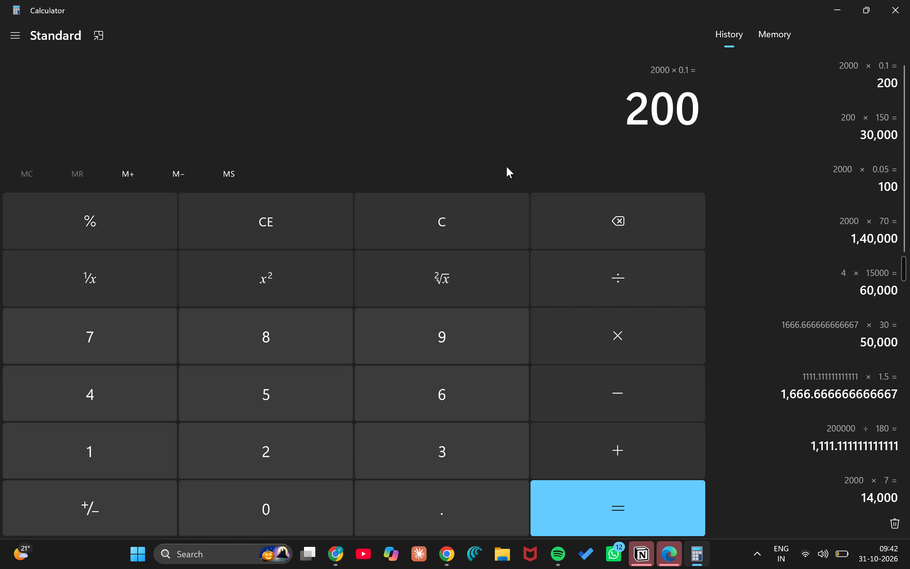
# Multiply the current calculator result of 200 by 120.
pyautogui.hotkey('shift', '*')
pyautogui.write('12')
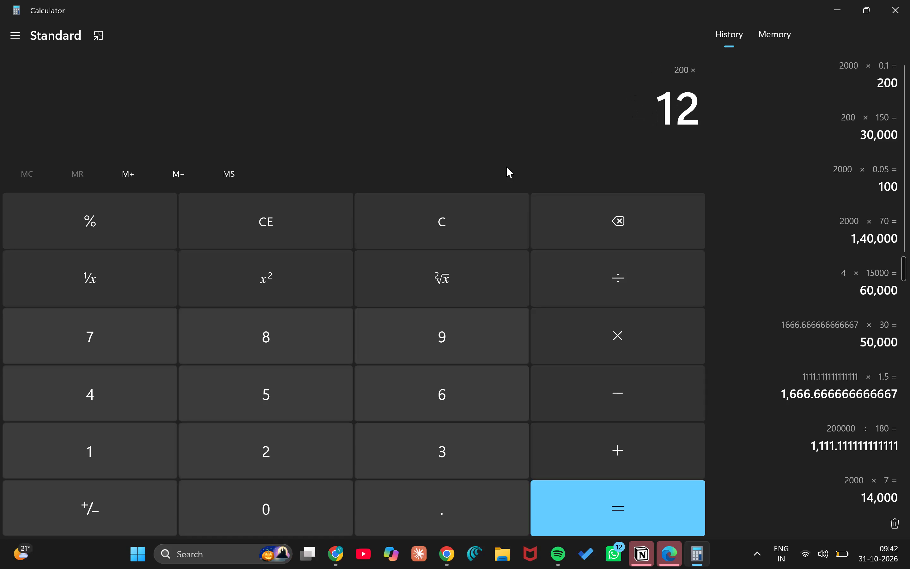
pyautogui.press('0')
pyautogui.press('Return')
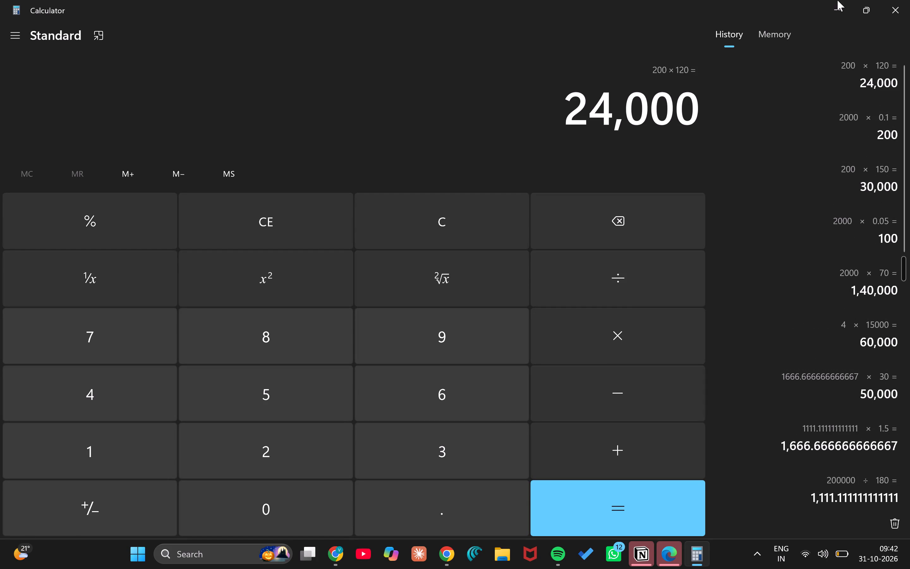
pyautogui.click(837, 0)
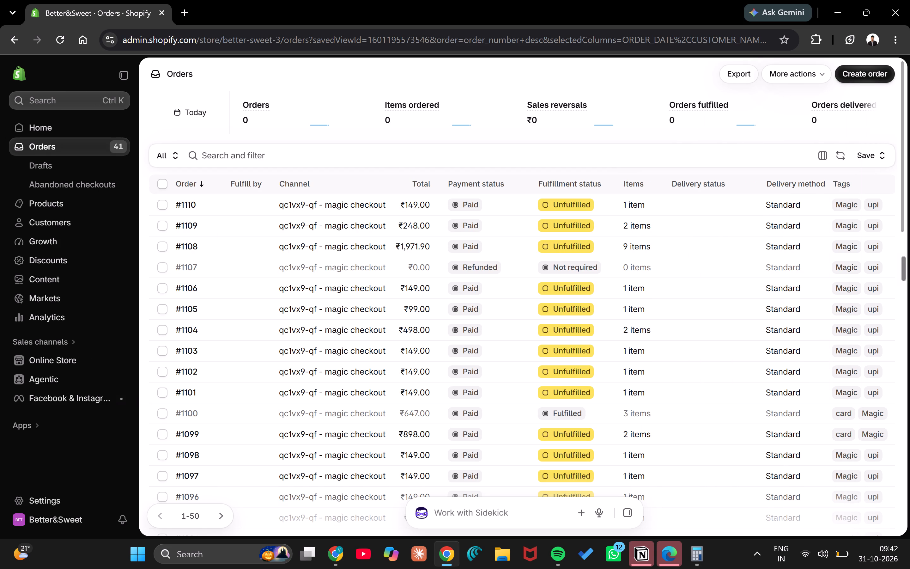
# Switch to the bns spreadsheet and enter (24000) as the discounts amount in cell G10 of the D2C sheet.
pyautogui.click(332, 560)
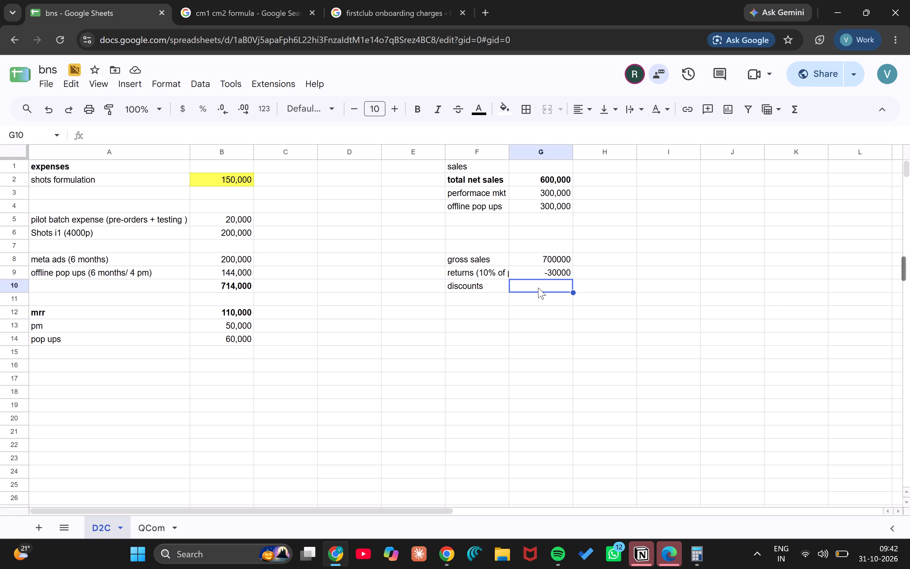
pyautogui.write('()')
pyautogui.press('Left')
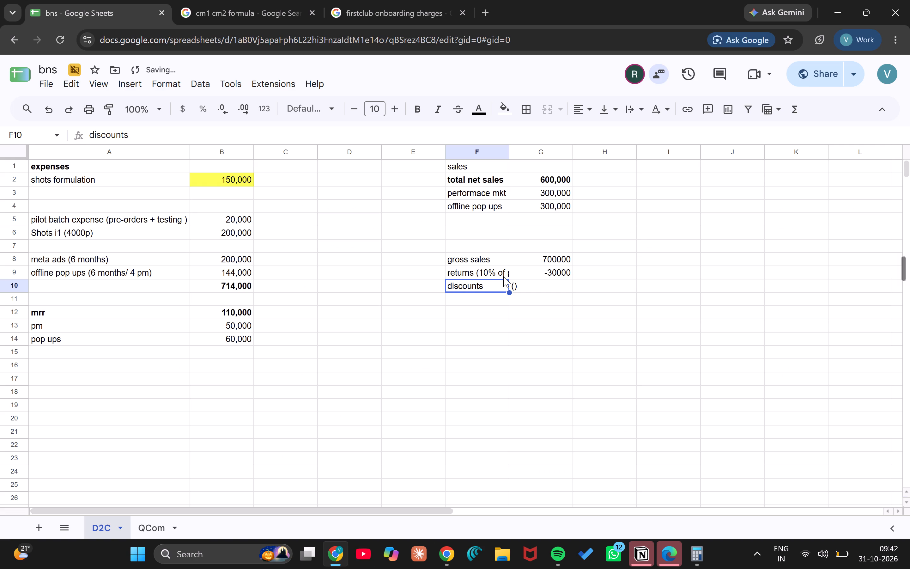
pyautogui.click(530, 288)
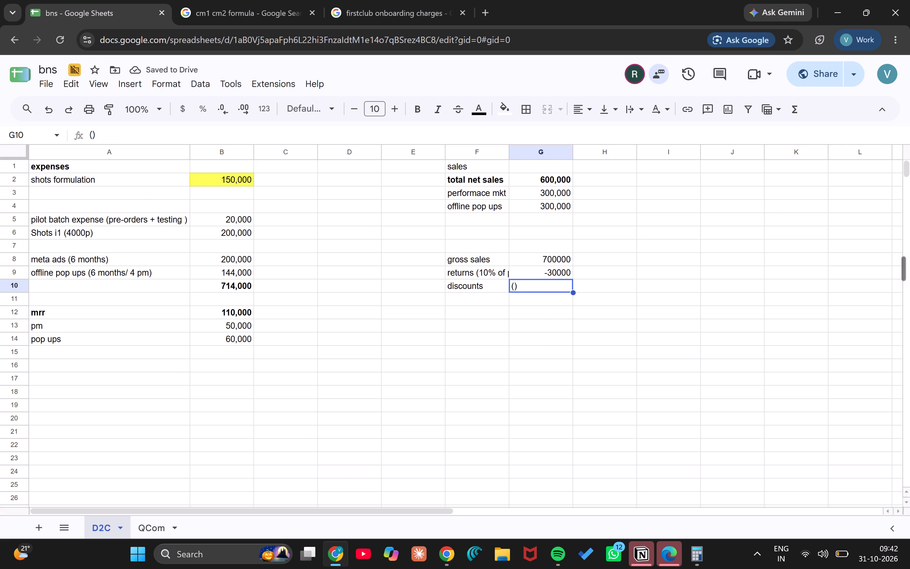
pyautogui.click(92, 135)
pyautogui.write('24000')
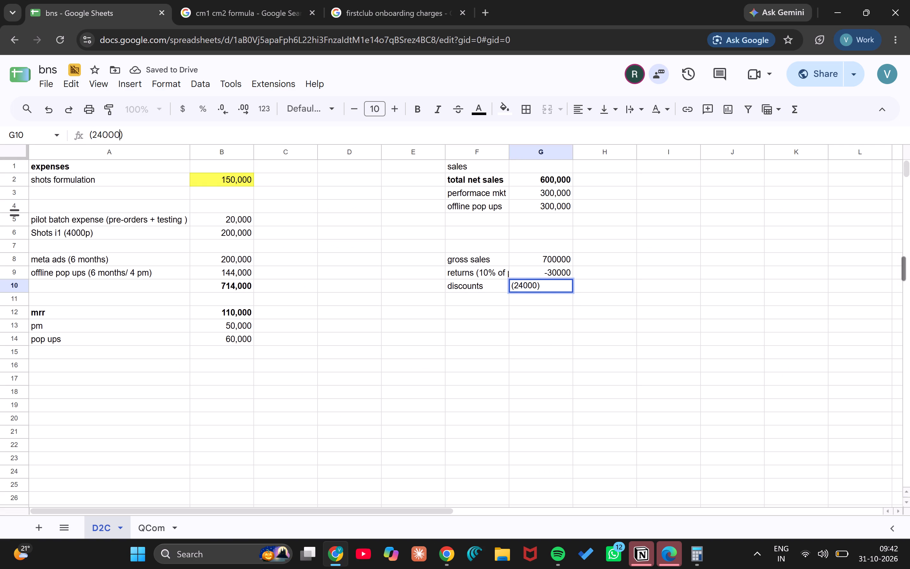
pyautogui.press('Return')
# Consult the CM1/CM2 reference table and add the label "net sales" in cell F11, below discounts.
pyautogui.click(223, 0)
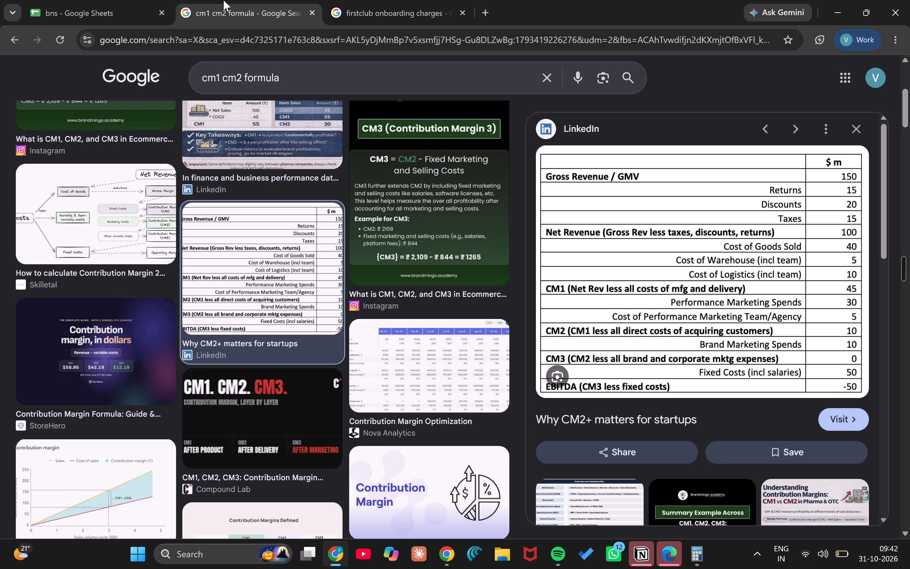
pyautogui.click(147, 0)
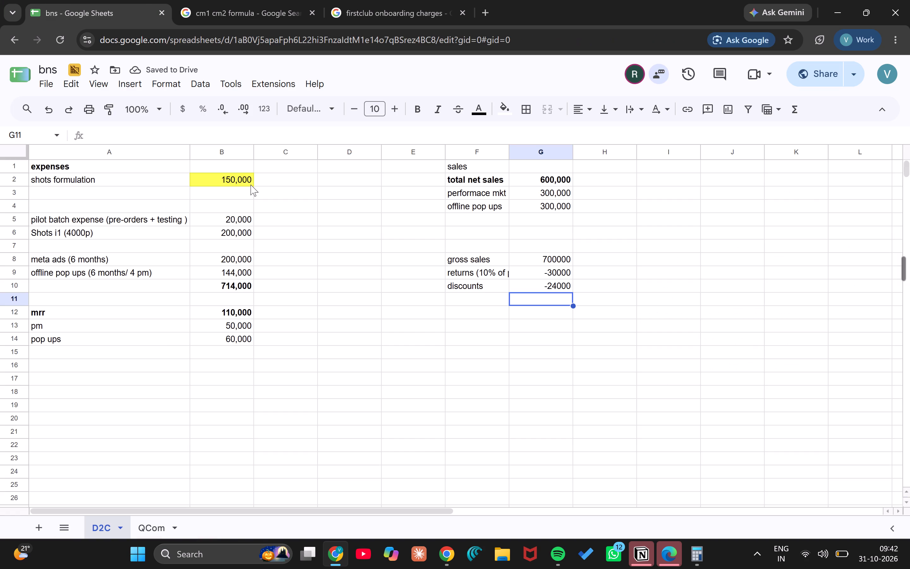
pyautogui.rightClick(480, 304)
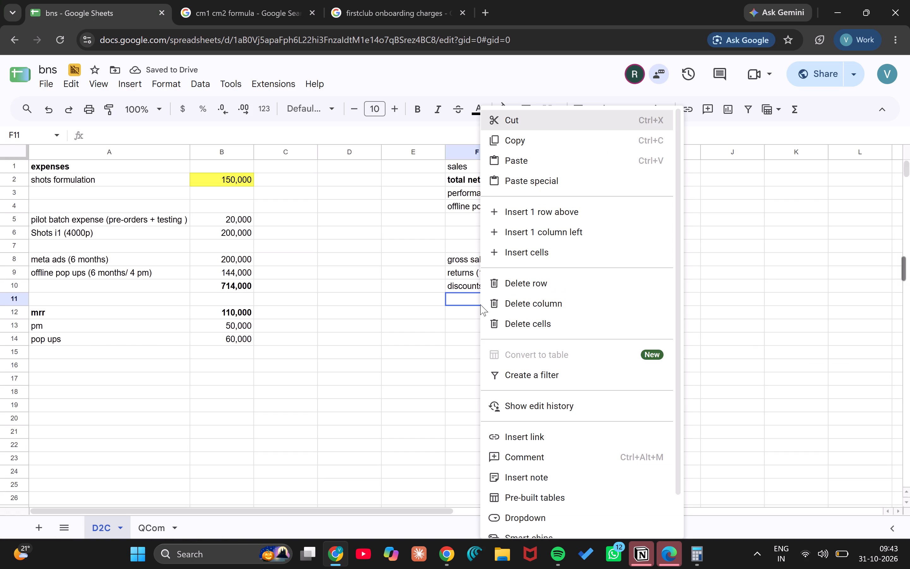
pyautogui.write('net')
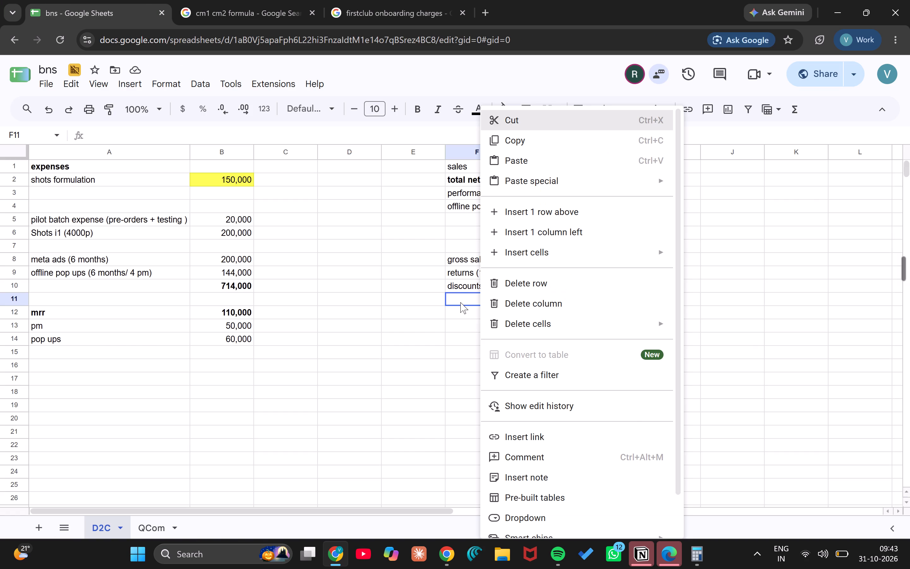
pyautogui.click(460, 302)
pyautogui.write('net sale')
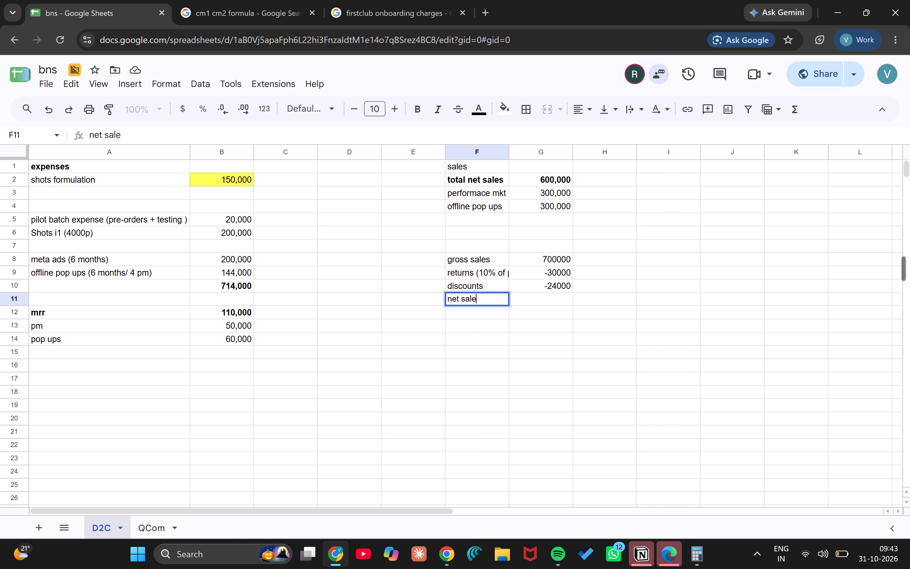
pyautogui.press('s')
pyautogui.press('Right')
# Start the net sales calculation in cell G11 with a SUM formula referencing gross sales in G8.
pyautogui.press('=')
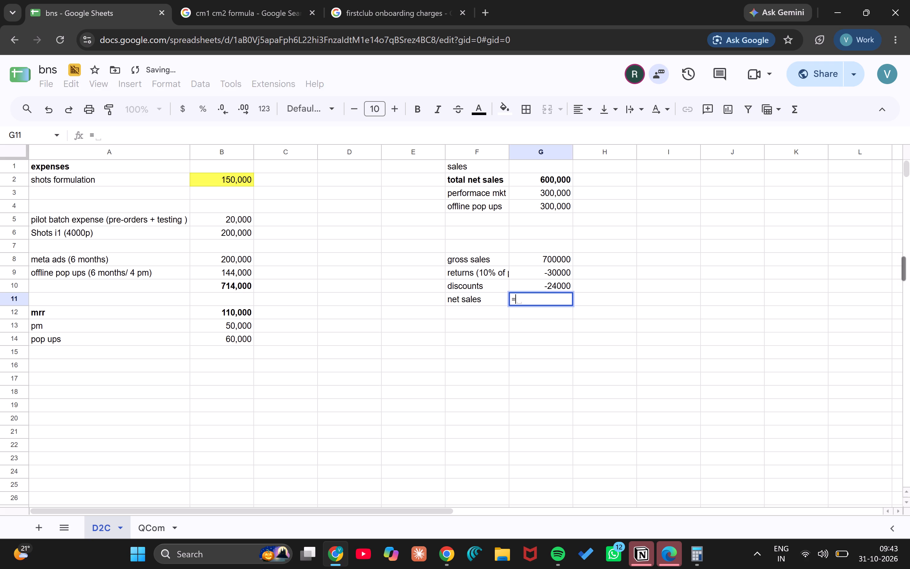
pyautogui.write('sum(')
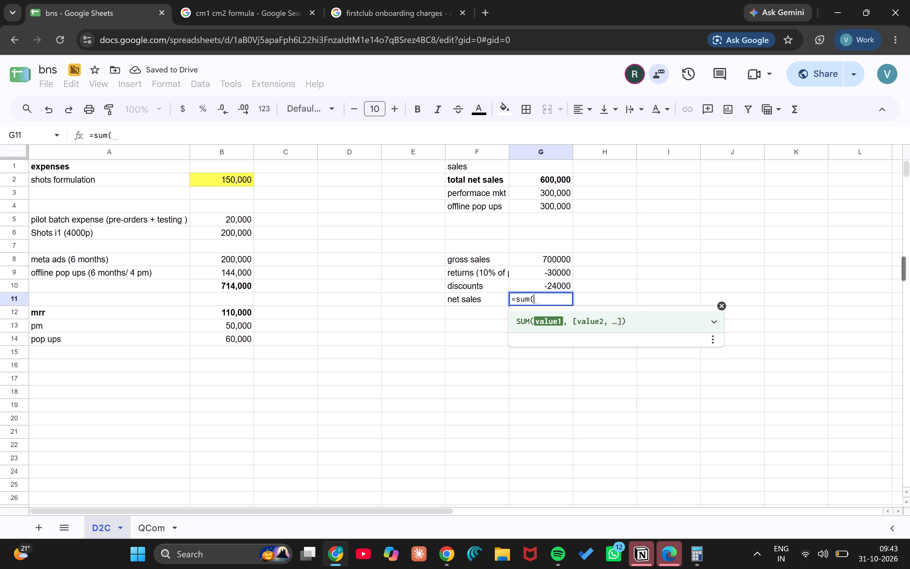
pyautogui.press('Up')
pyautogui.press('Up')
pyautogui.press('Up')
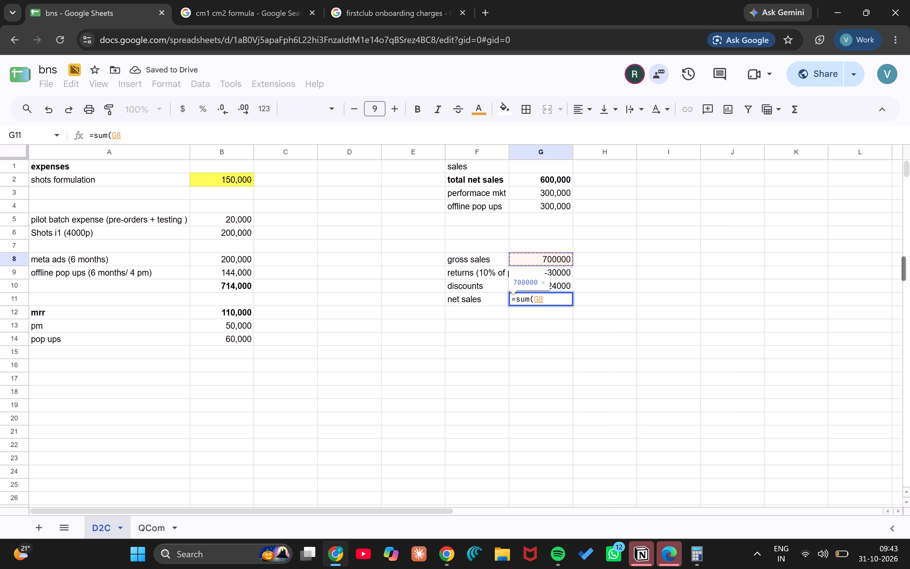
pyautogui.press('Return')
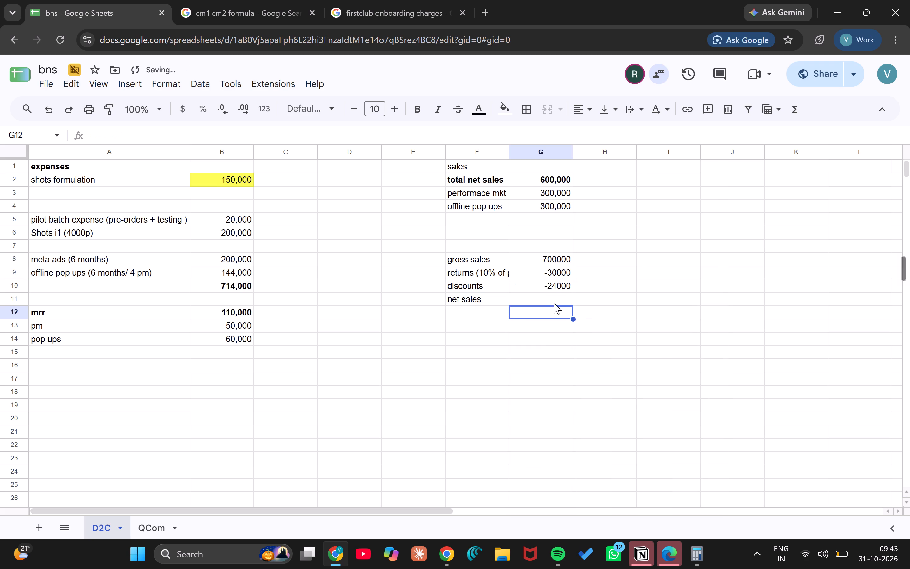
# Extend the net sales formula in G11 to include returns and discounts, as =sum(G8,G9,G10).
pyautogui.click(553, 302)
pyautogui.click(121, 138)
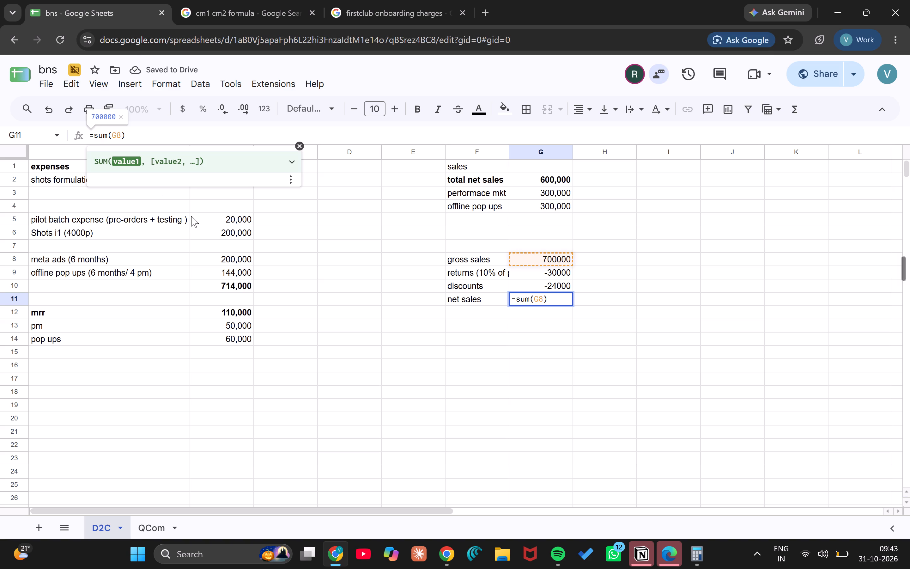
pyautogui.press(',')
pyautogui.press('Down')
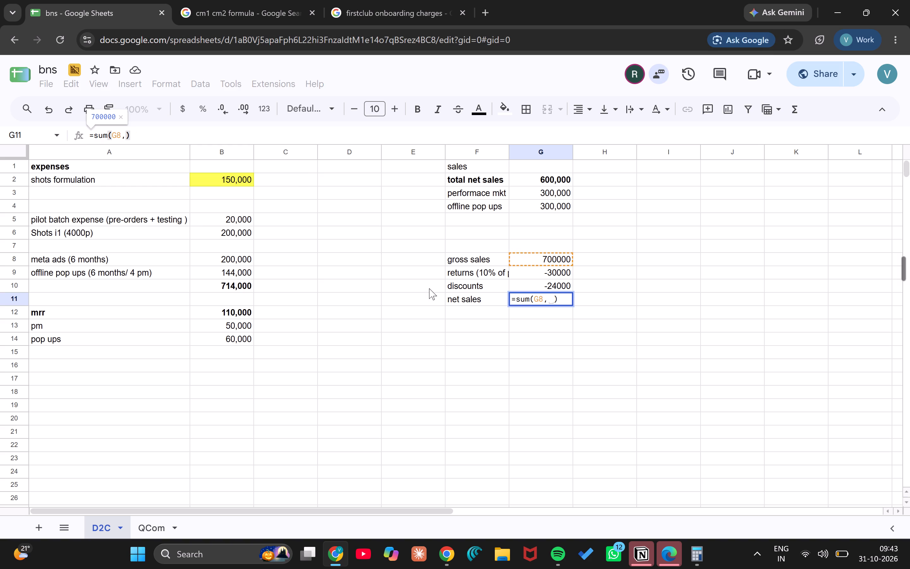
pyautogui.click(535, 273)
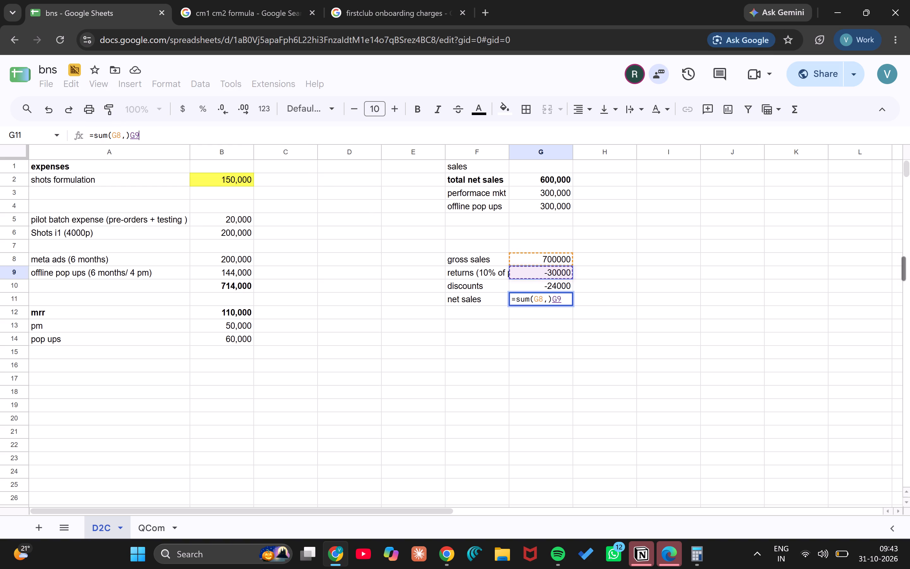
pyautogui.click(130, 134)
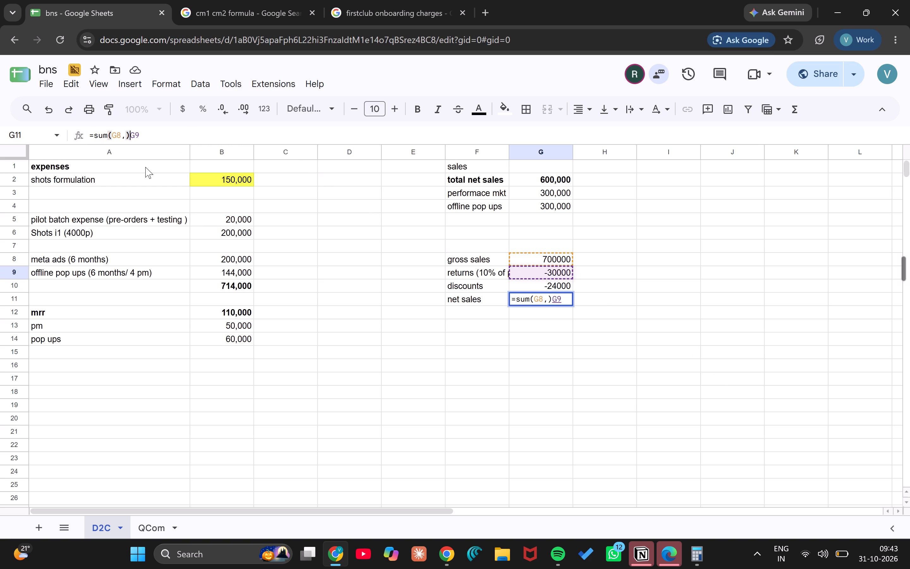
pyautogui.press('BackSpace')
pyautogui.press('Right')
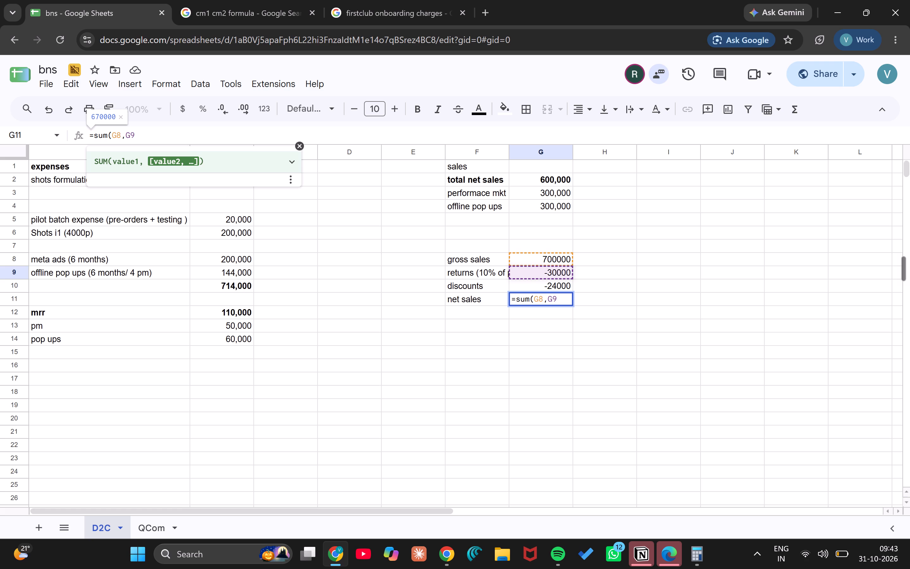
pyautogui.press('Right')
pyautogui.press(',')
pyautogui.click(541, 288)
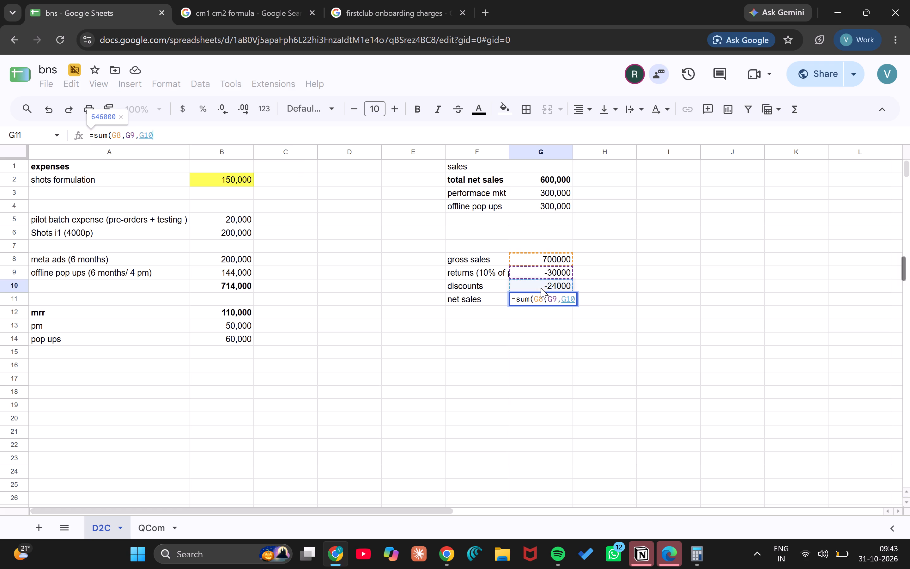
pyautogui.click(173, 136)
pyautogui.hotkey('shift', ')')
pyautogui.press('Return')
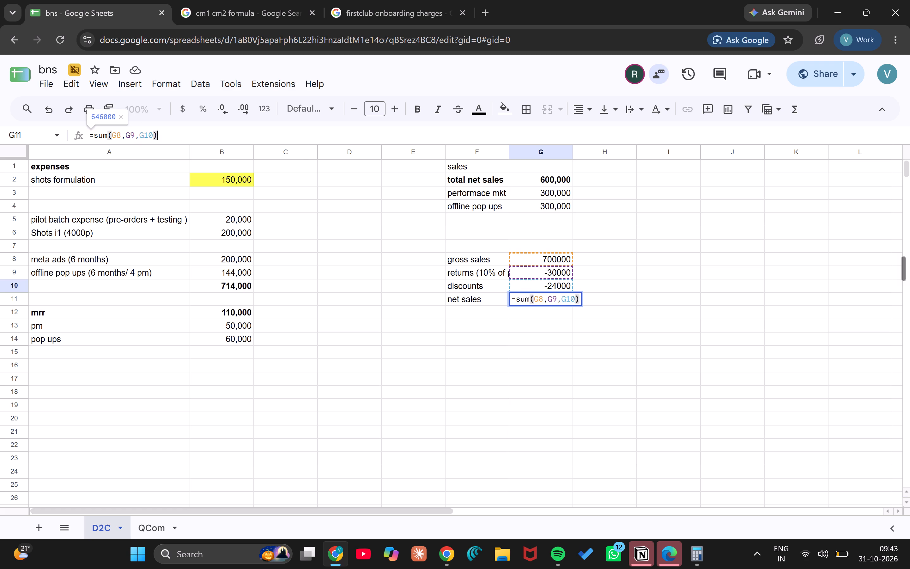
# Consult the reference table, add the label "COGS" in cell F12 and enter (200000) beside it in G12.
pyautogui.click(319, 0)
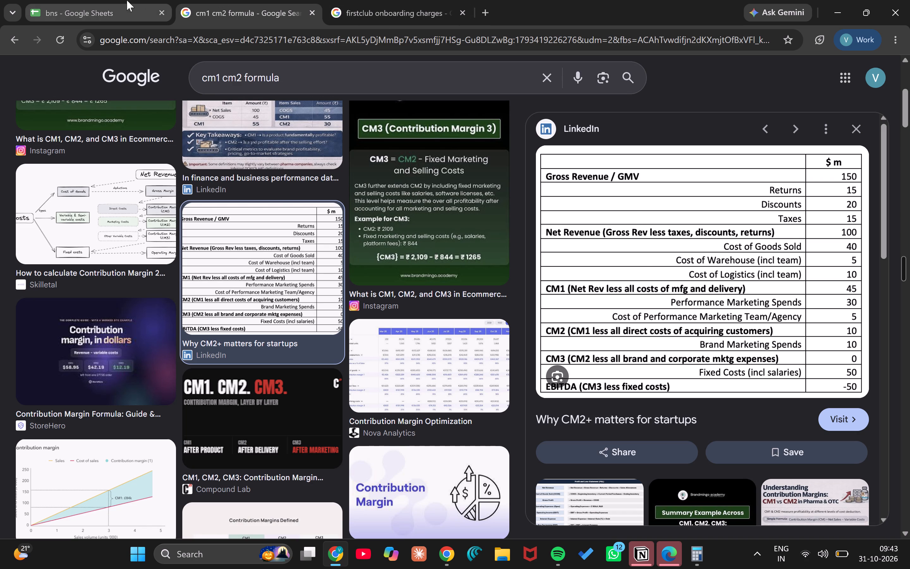
pyautogui.click(119, 0)
pyautogui.click(468, 315)
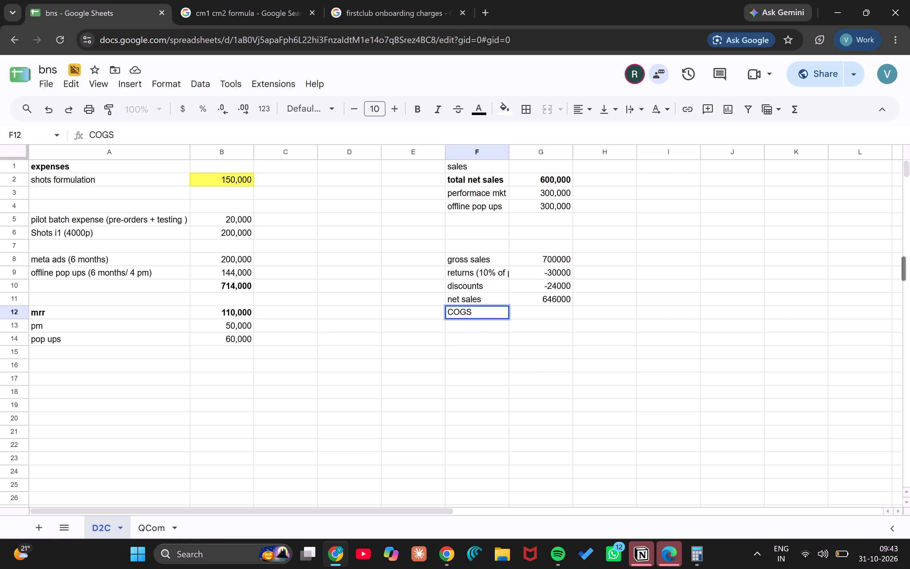
pyautogui.press('Right')
pyautogui.write('()')
pyautogui.press('Left')
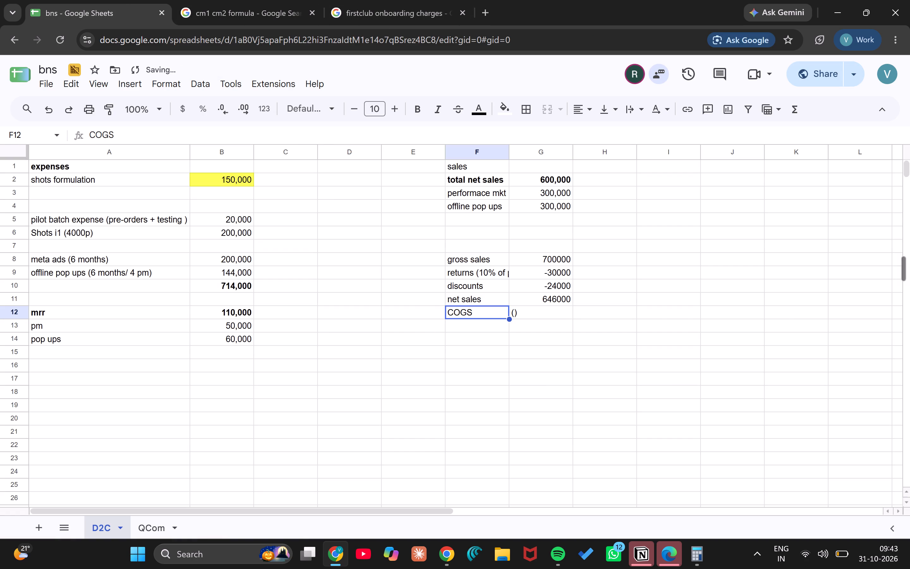
pyautogui.click(537, 312)
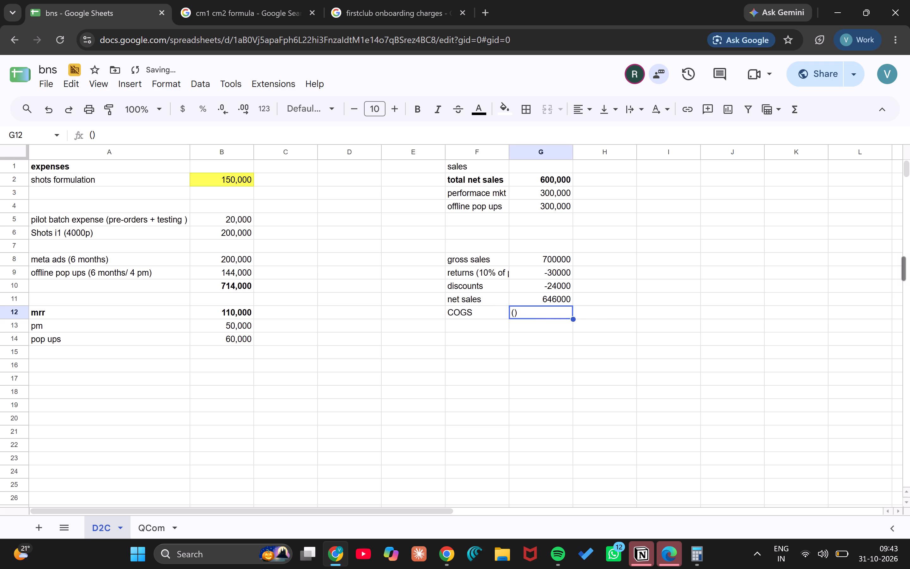
pyautogui.click(92, 134)
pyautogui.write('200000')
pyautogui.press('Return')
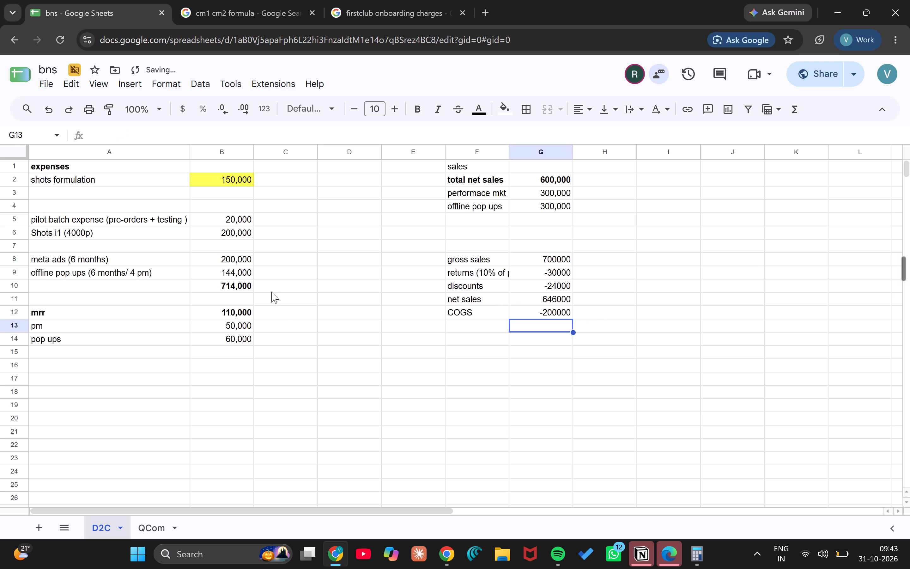
# Consult the reference table again and add the label "logistics" in cell F13, below COGS.
pyautogui.click(335, 0)
pyautogui.click(286, 0)
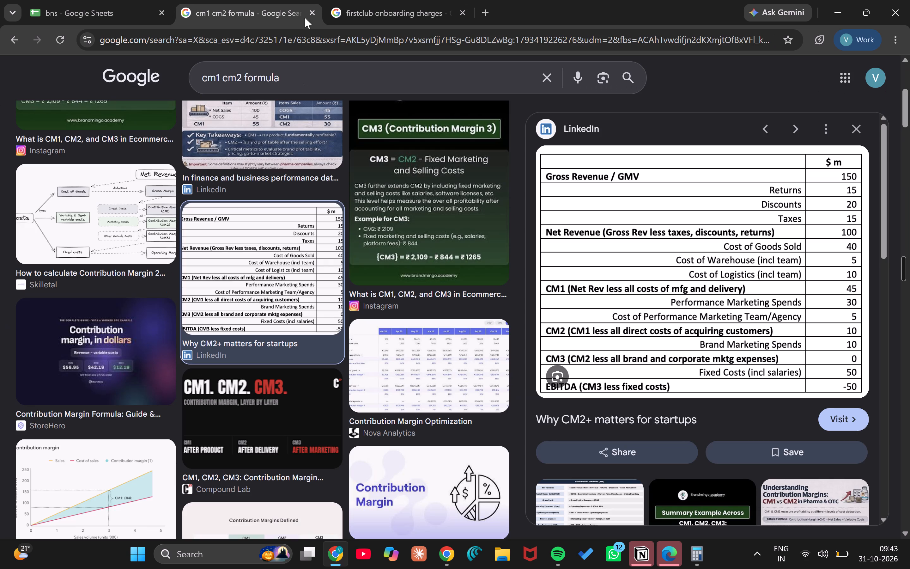
pyautogui.click(93, 0)
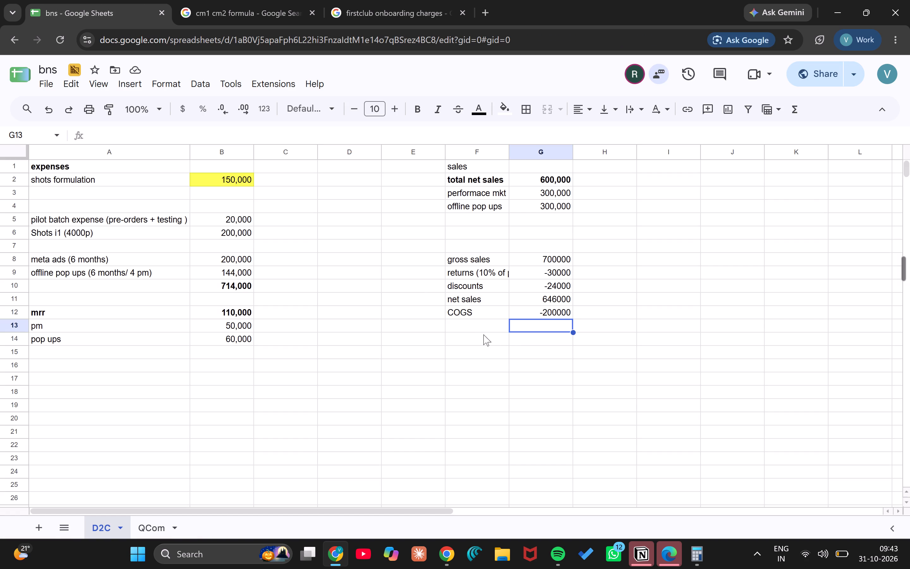
pyautogui.click(473, 327)
pyautogui.write('lofi\\')
pyautogui.press('BackSpace')
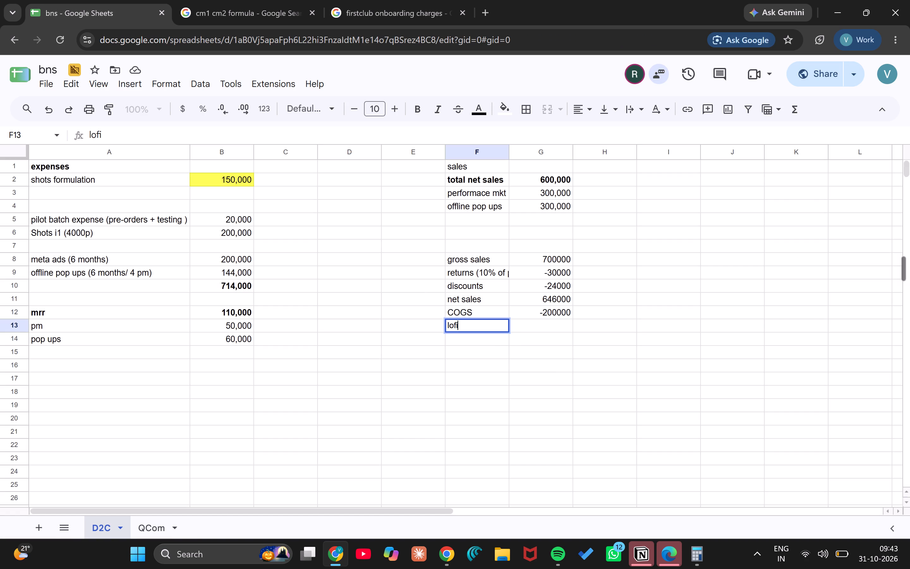
pyautogui.press('BackSpace')
pyautogui.press('BackSpace')
pyautogui.write('gistics')
pyautogui.press('Right')
# Enter (100000) as the logistics cost in cell G13.
pyautogui.write('()')
pyautogui.press('Left')
pyautogui.click(550, 333)
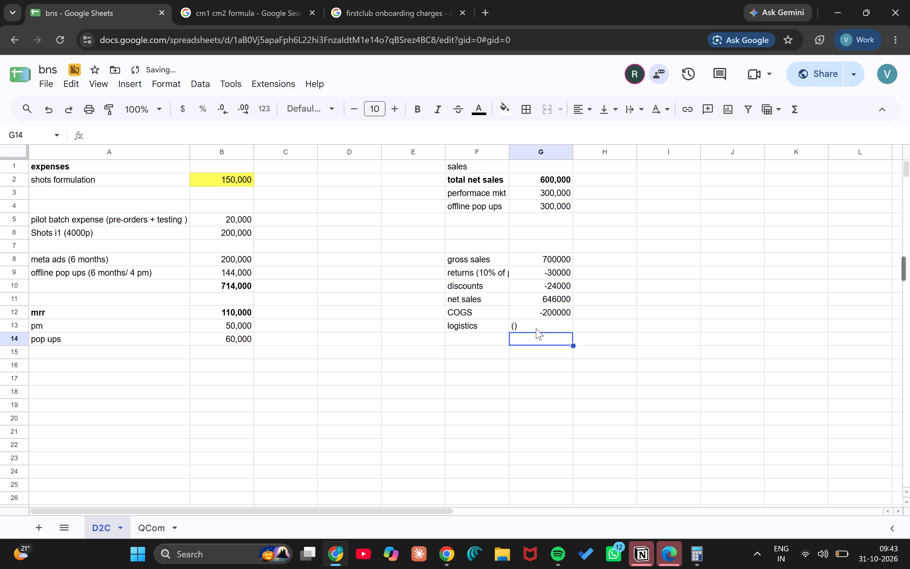
pyautogui.click(536, 328)
pyautogui.click(92, 133)
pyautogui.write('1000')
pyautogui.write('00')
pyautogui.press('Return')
# Consult the CM1/CM2 reference table and add the label "CM1" in cell F14, below logistics.
pyautogui.click(273, 0)
pyautogui.click(193, 0)
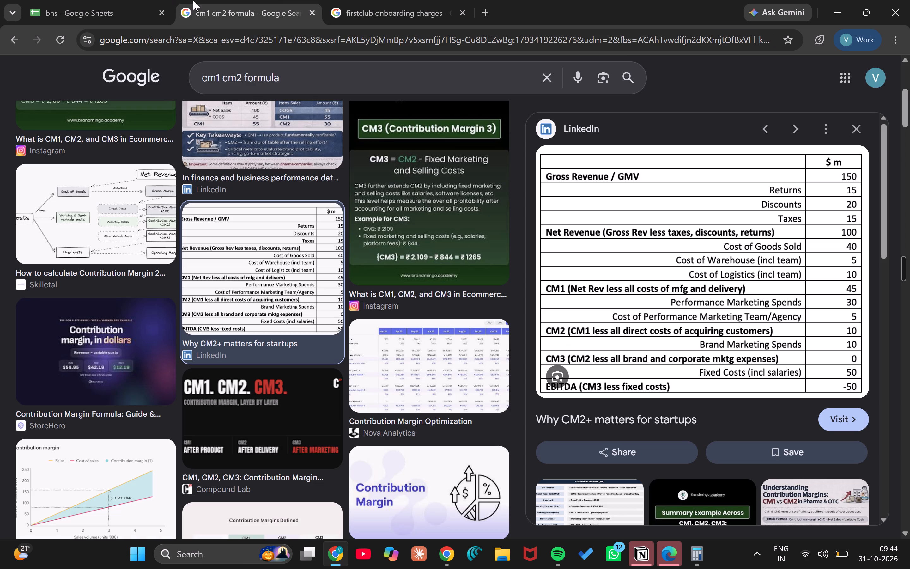
pyautogui.click(107, 0)
pyautogui.click(464, 332)
pyautogui.click(463, 346)
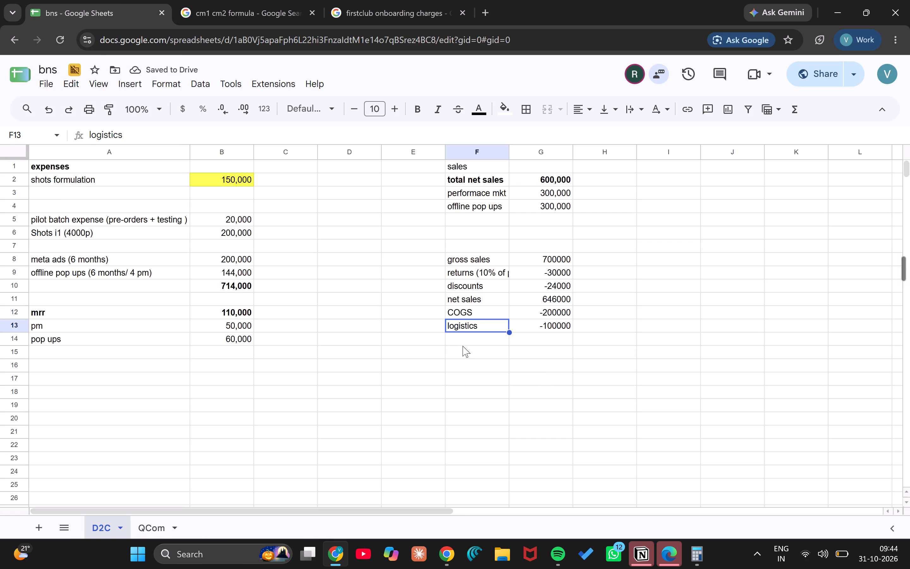
pyautogui.write('CM1')
pyautogui.press('Return')
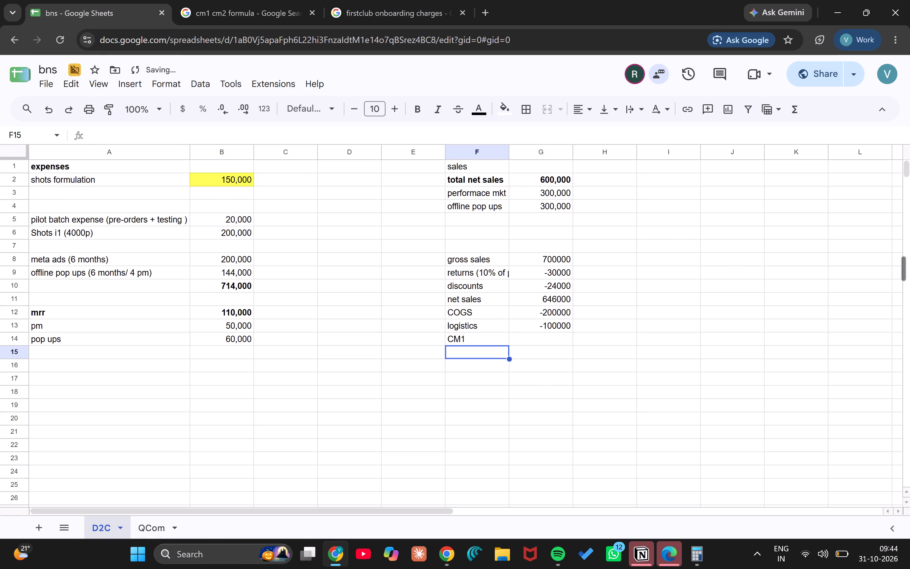
# Calculate CM1 in G14 from net sales, COGS and logistics with the formula =G11+G12+G13.
pyautogui.press('Up')
pyautogui.press('Right')
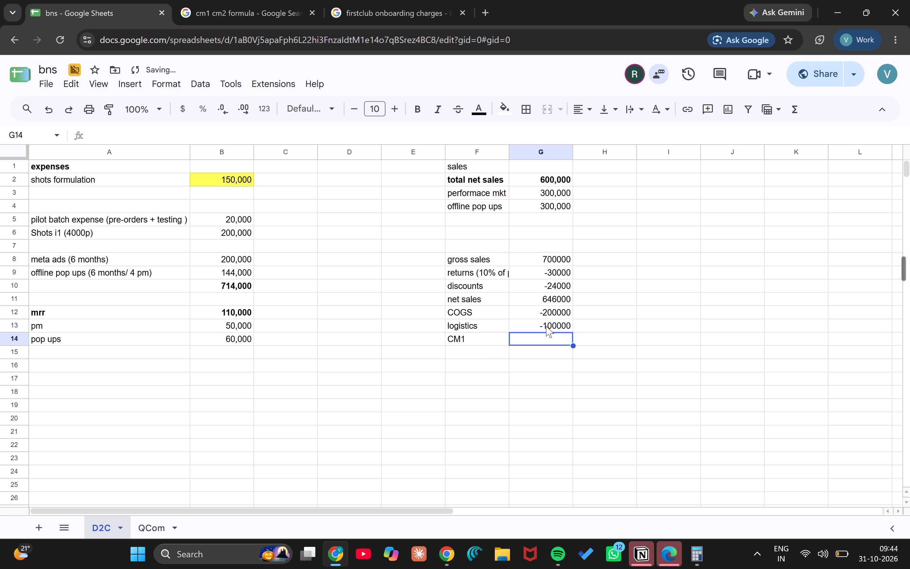
pyautogui.press('=')
pyautogui.click(555, 293)
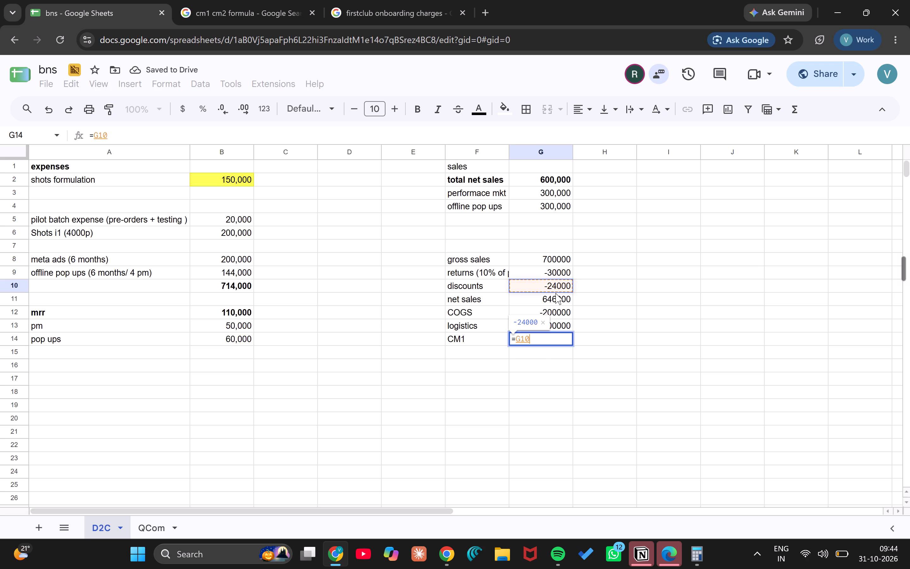
pyautogui.click(554, 297)
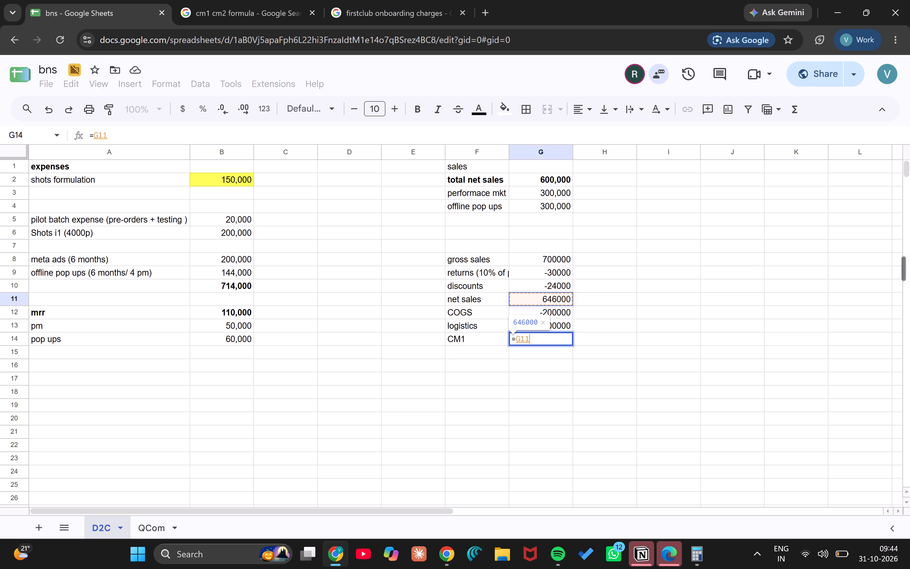
pyautogui.press('-')
pyautogui.press('BackSpace')
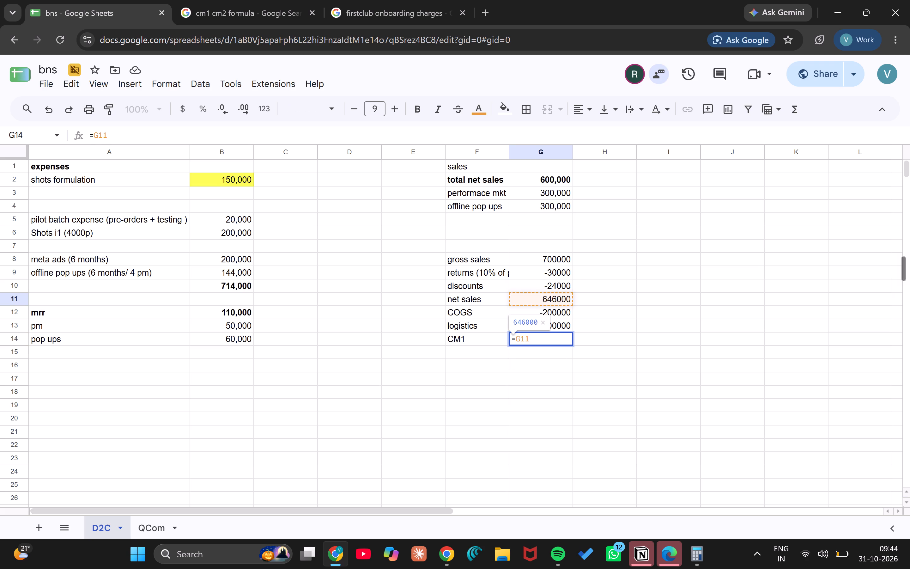
pyautogui.hotkey('shift', '+')
pyautogui.click(558, 310)
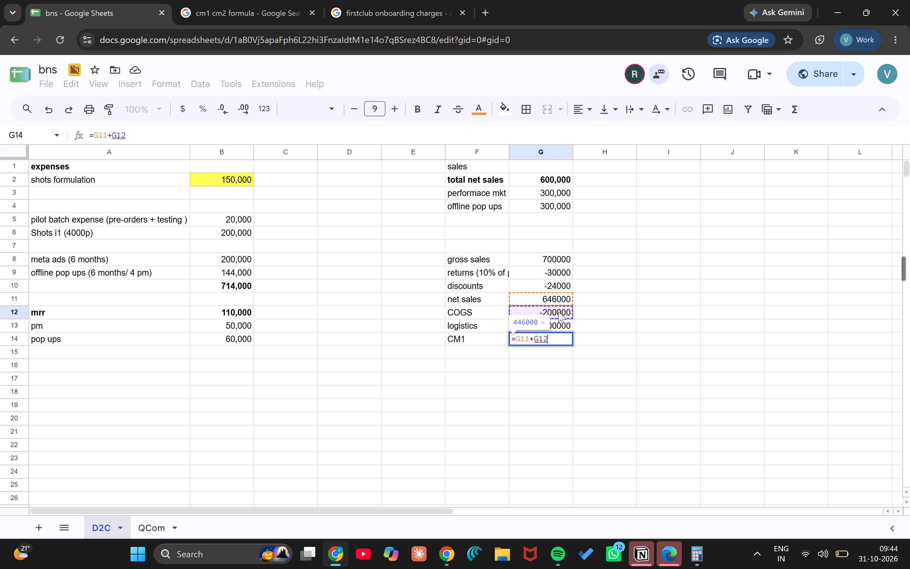
pyautogui.hotkey('shift', '+')
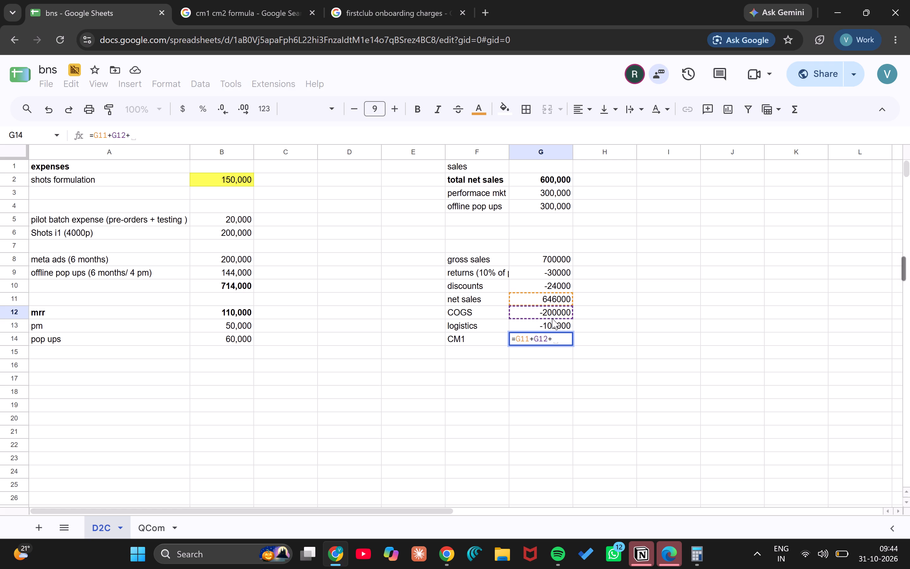
pyautogui.click(552, 318)
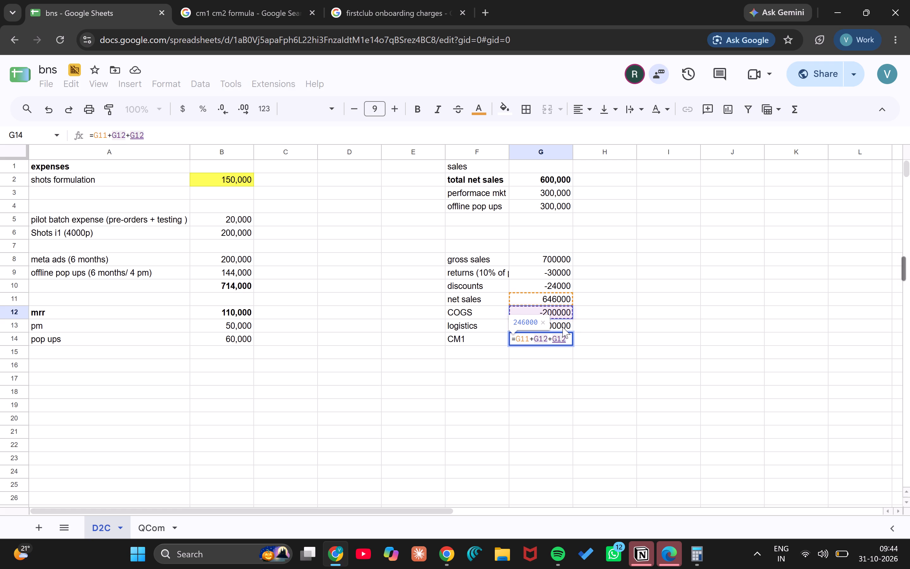
pyautogui.click(562, 327)
pyautogui.press('Return')
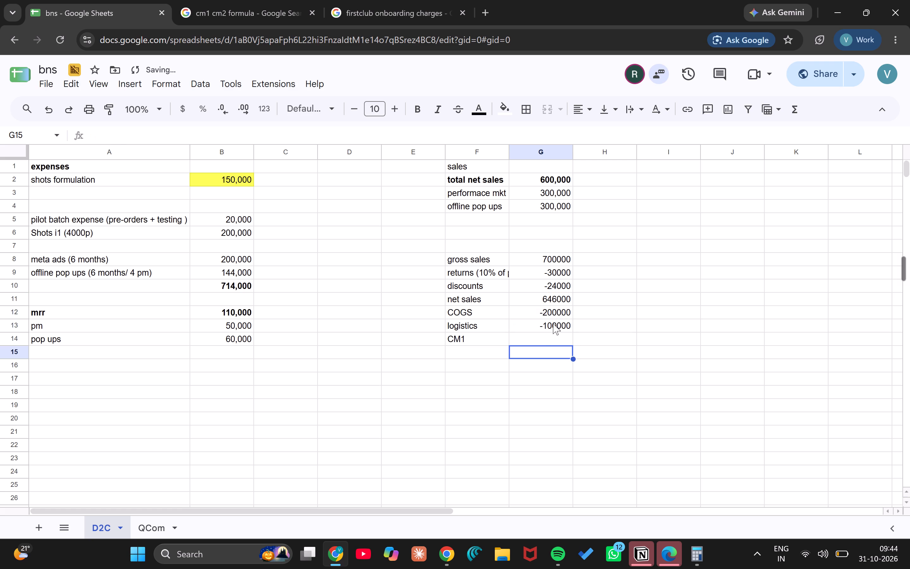
# Rewrite the CM1 formula in G14 as =SUM(G11,G12,G13).
pyautogui.click(539, 343)
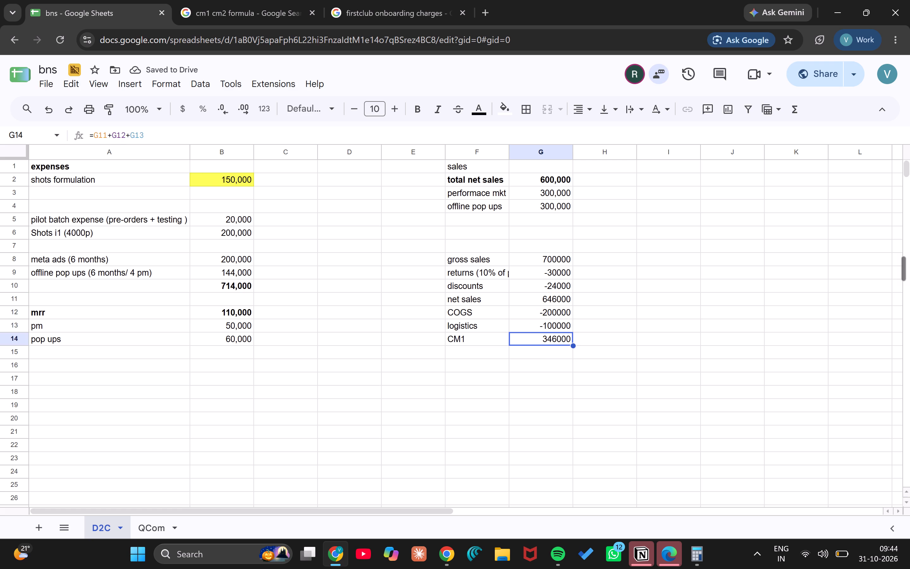
pyautogui.click(94, 133)
pyautogui.write('SUM')
pyautogui.write('()')
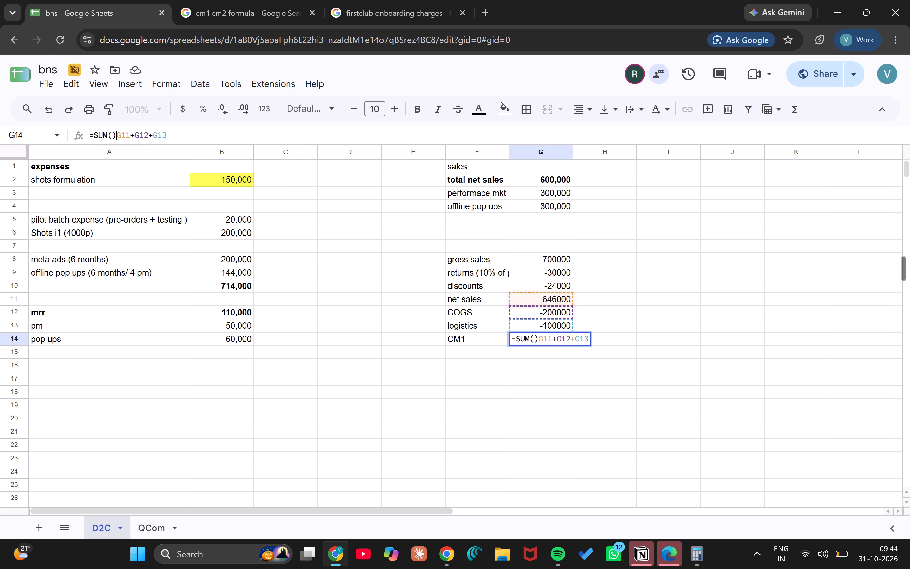
pyautogui.press('BackSpace')
pyautogui.press('Right')
pyautogui.press('Right')
pyautogui.press('Right')
pyautogui.press('Right')
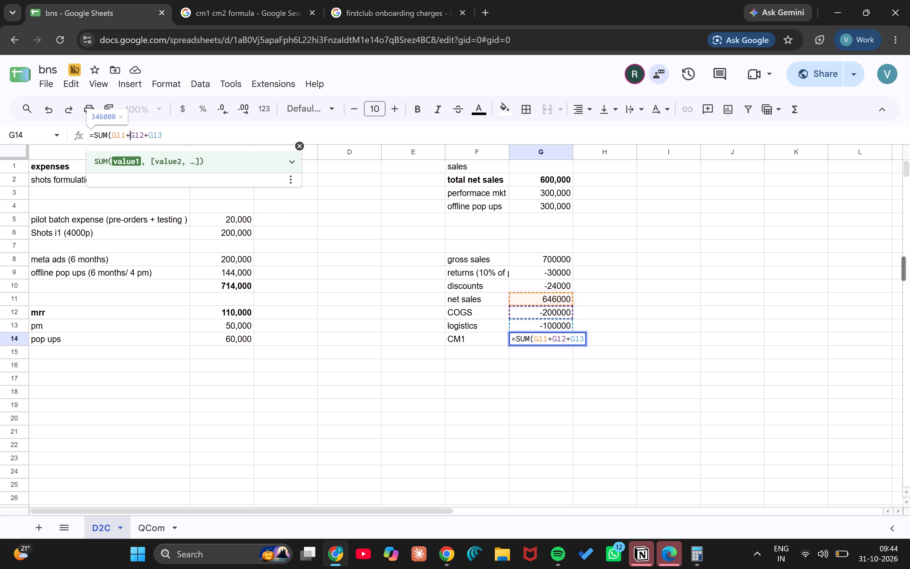
pyautogui.press('BackSpace')
pyautogui.press(',')
pyautogui.press('Right')
pyautogui.press('Right')
pyautogui.press('Right')
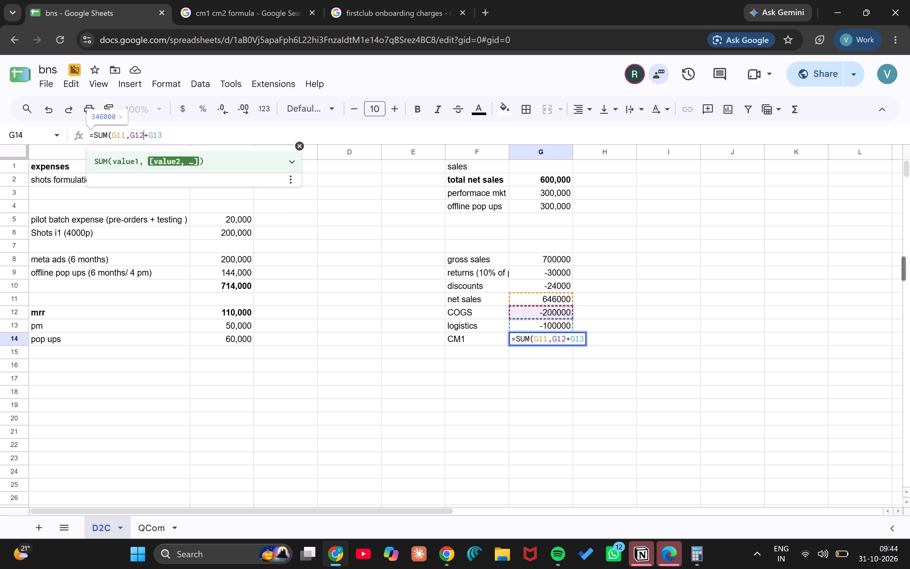
pyautogui.press('Right')
pyautogui.press('BackSpace')
pyautogui.press(',')
pyautogui.press('Right')
pyautogui.press('Right')
pyautogui.press('Right')
pyautogui.hotkey('shift', ')')
pyautogui.press('Return')
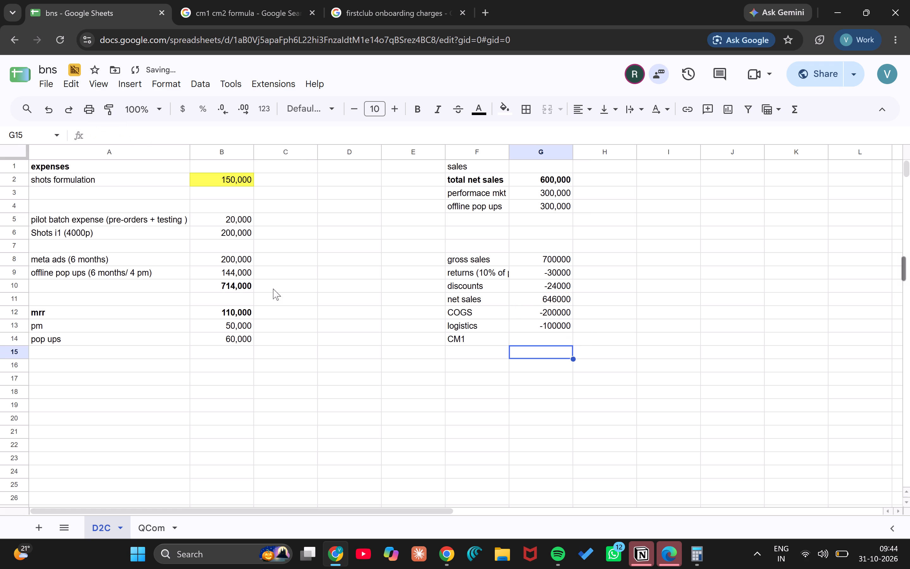
# Consult the reference table for the items after CM1 and add the label "Marketing" in cell F15.
pyautogui.click(386, 0)
pyautogui.click(242, 0)
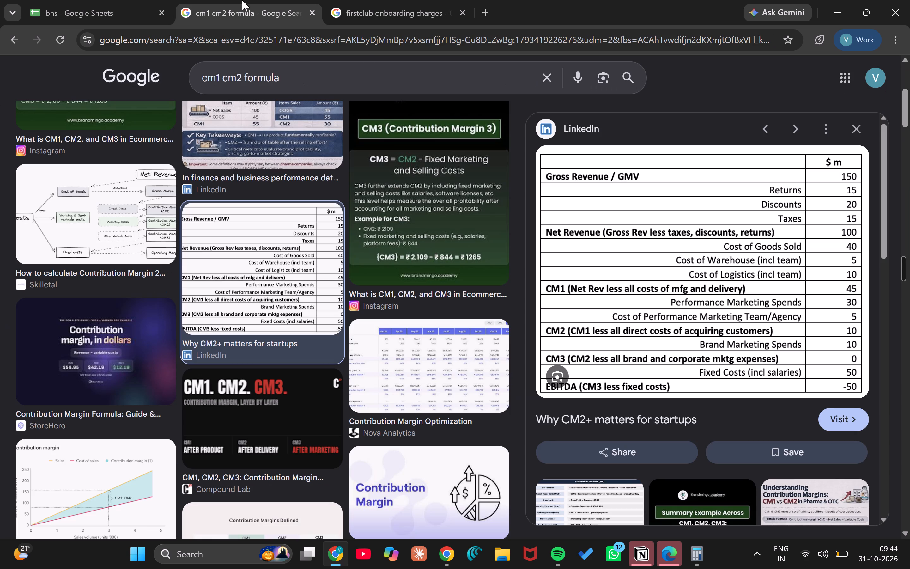
pyautogui.click(48, 0)
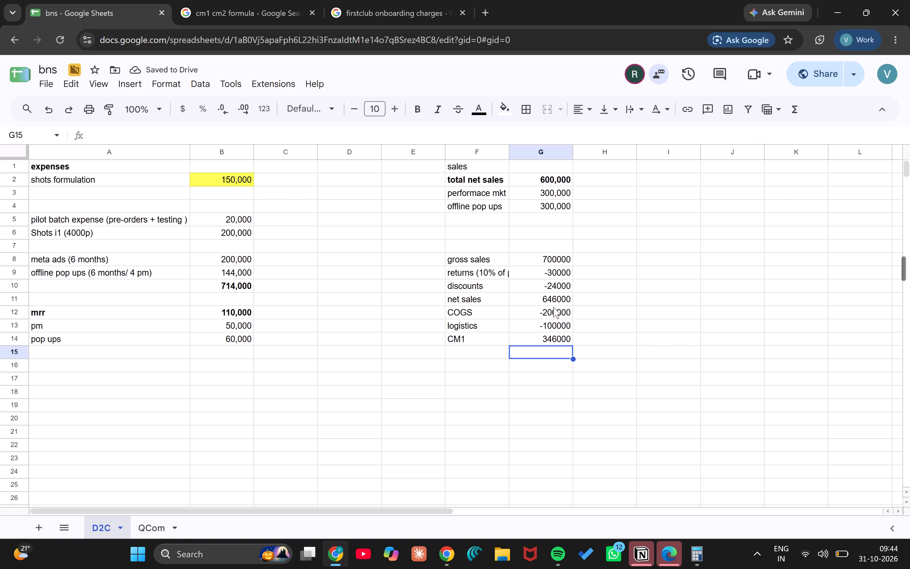
pyautogui.click(142, 0)
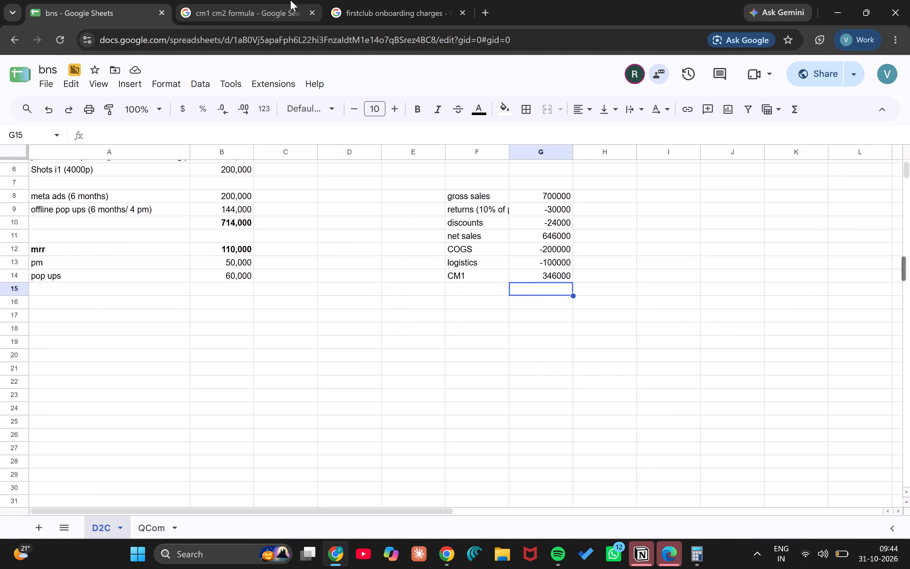
pyautogui.click(290, 0)
pyautogui.scroll(1, 375, 296)
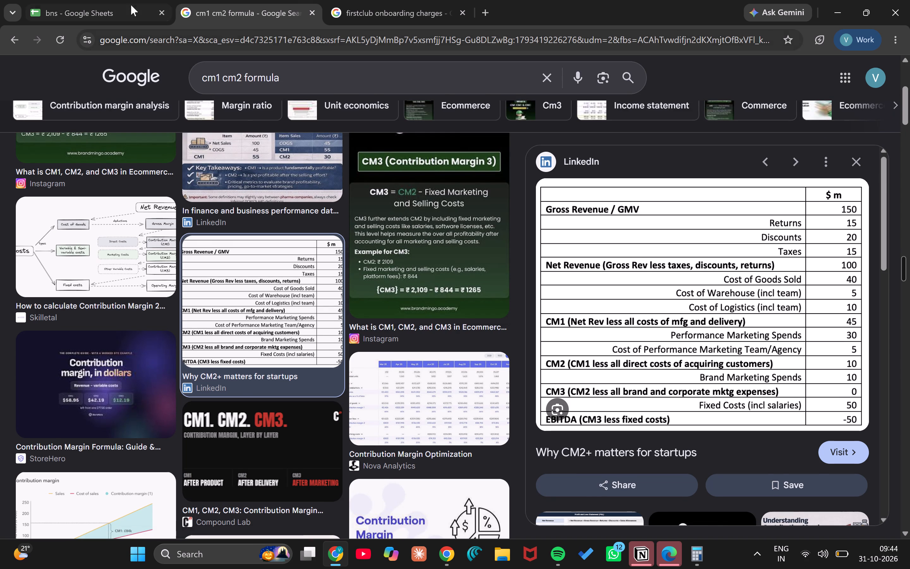
pyautogui.click(129, 5)
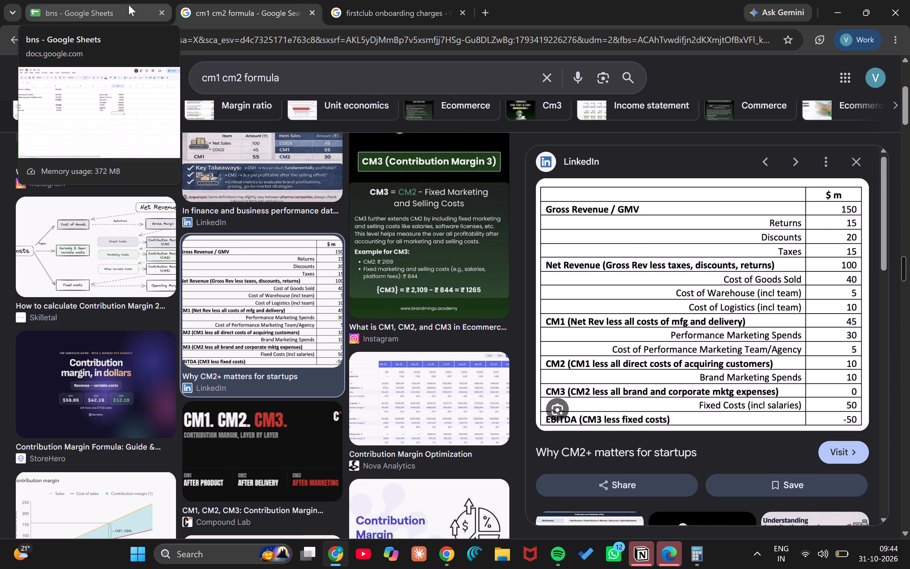
pyautogui.click(491, 294)
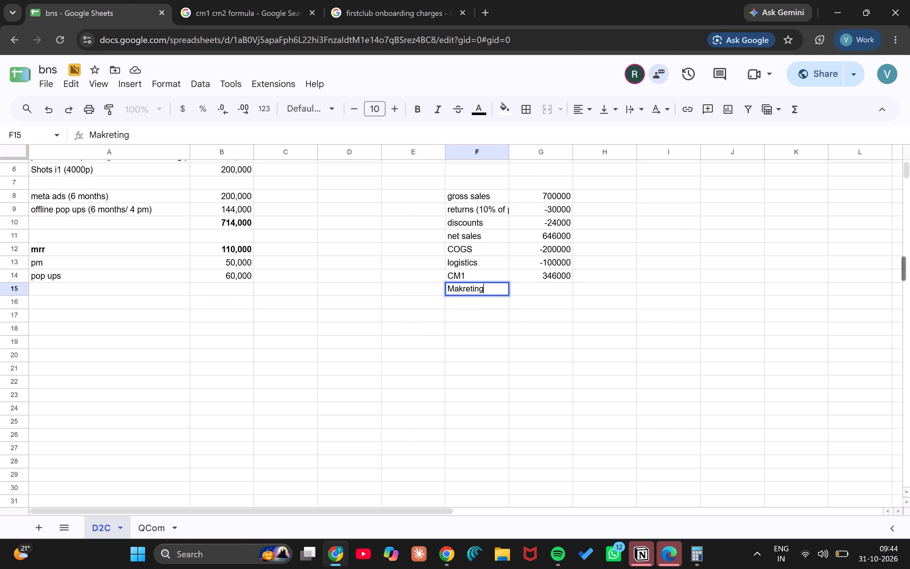
pyautogui.press('BackSpace')
pyautogui.press('BackSpace')
pyautogui.press('BackSpace')
pyautogui.press('BackSpace')
pyautogui.press('BackSpace')
pyautogui.press('BackSpace')
pyautogui.press('BackSpace')
pyautogui.press('BackSpace')
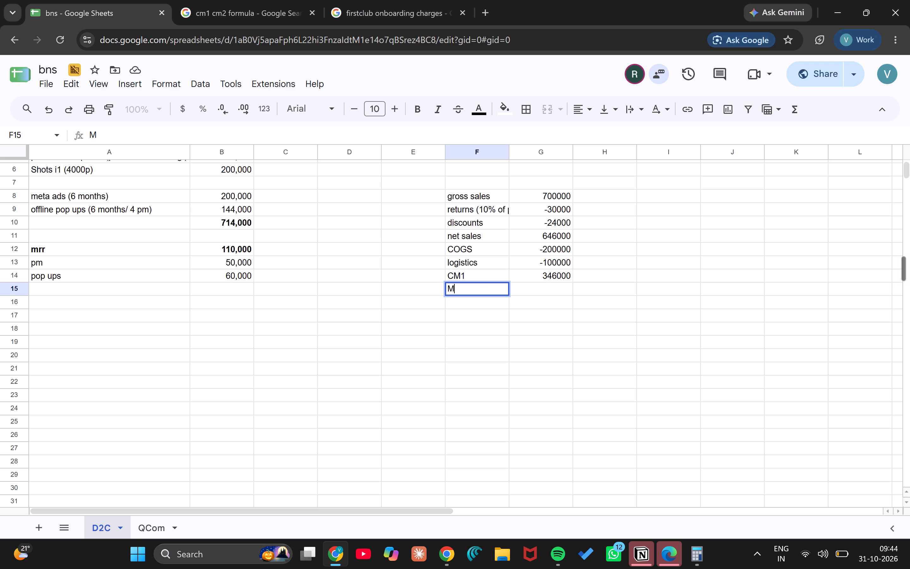
pyautogui.write('ar')
pyautogui.write('keting')
pyautogui.press('Right')
# Total the meta ads and offline pop ups expenses in G15 with the formula =sum(B8,B9).
pyautogui.scroll(1, 491, 294)
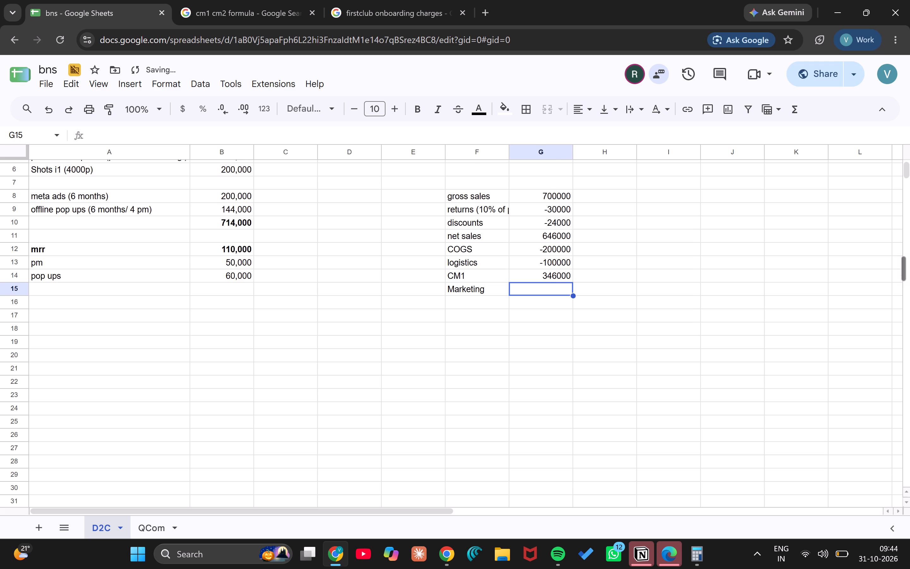
pyautogui.scroll(1, 491, 294)
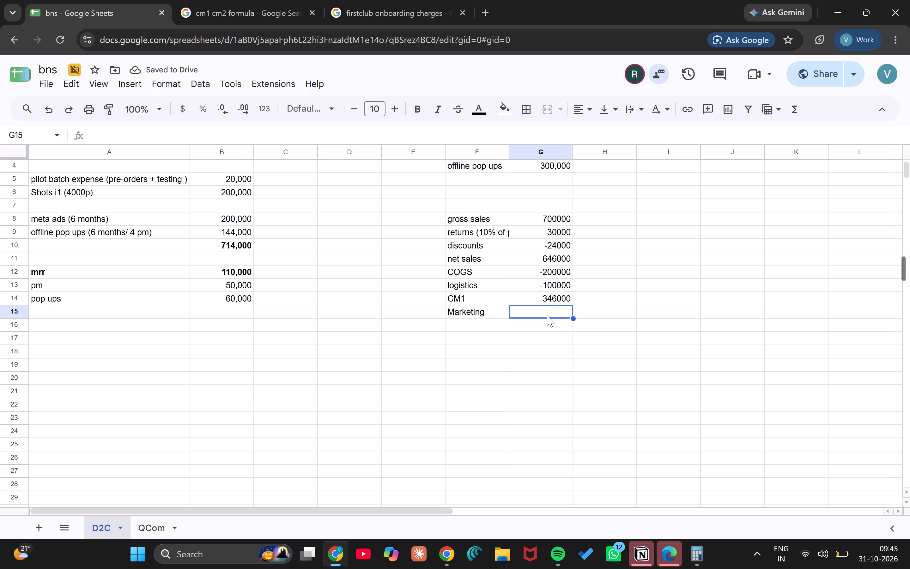
pyautogui.press('=')
pyautogui.write('sum')
pyautogui.hotkey('shift', '(')
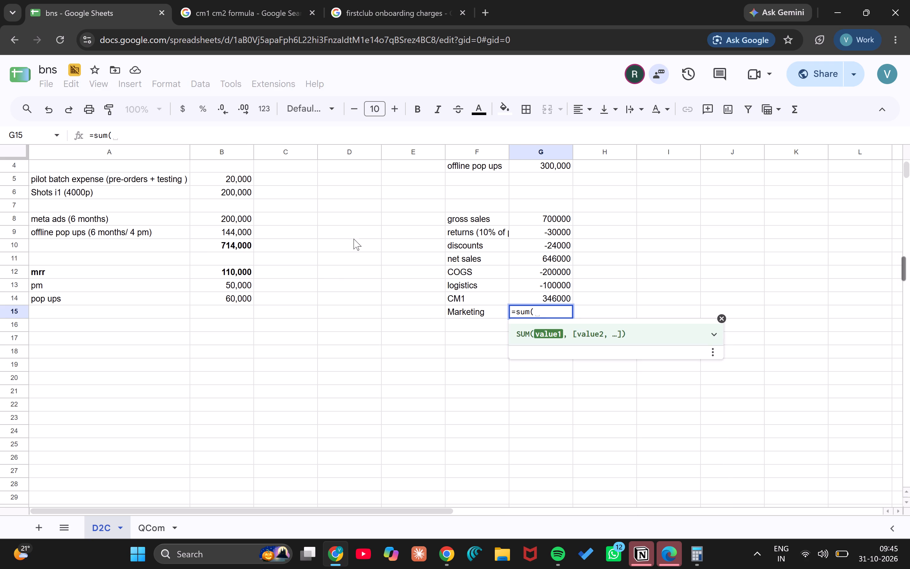
pyautogui.click(229, 220)
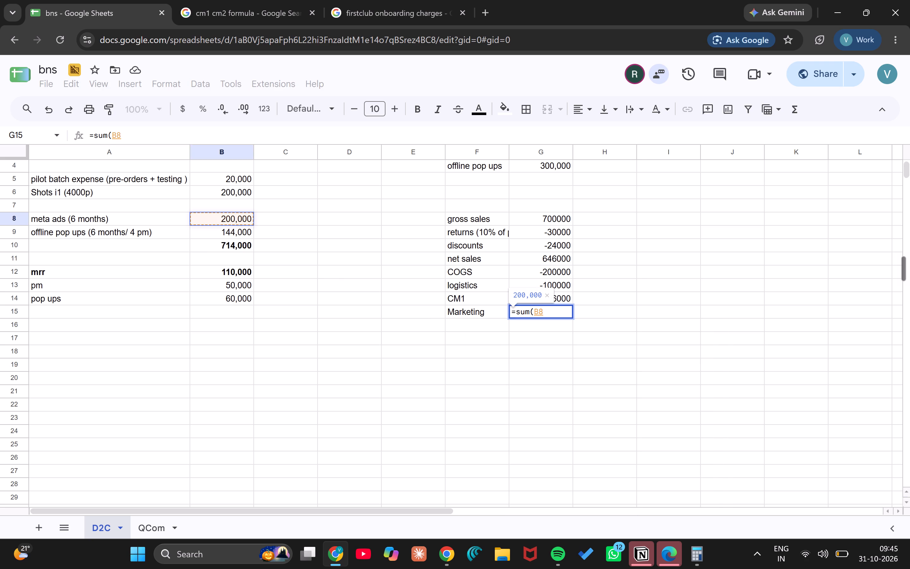
pyautogui.press(',')
pyautogui.click(227, 234)
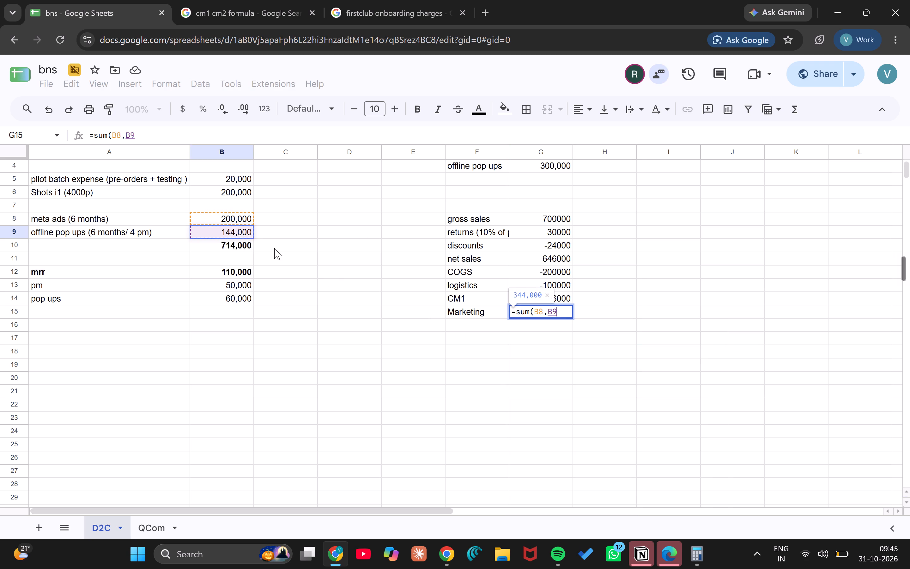
pyautogui.hotkey('shift', ')')
pyautogui.press('Return')
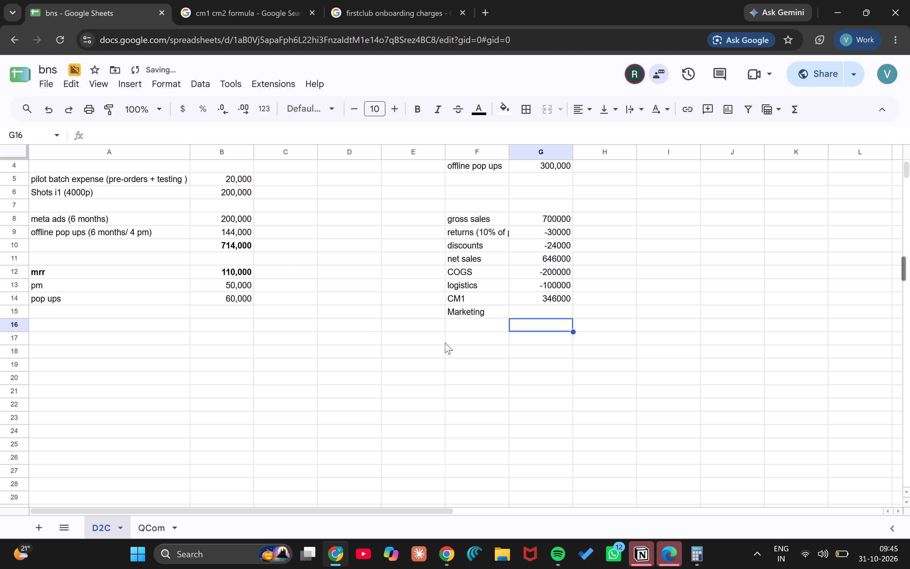
# Check the reference table again and add the label "CM2" in cell F16, below Marketing.
pyautogui.click(289, 0)
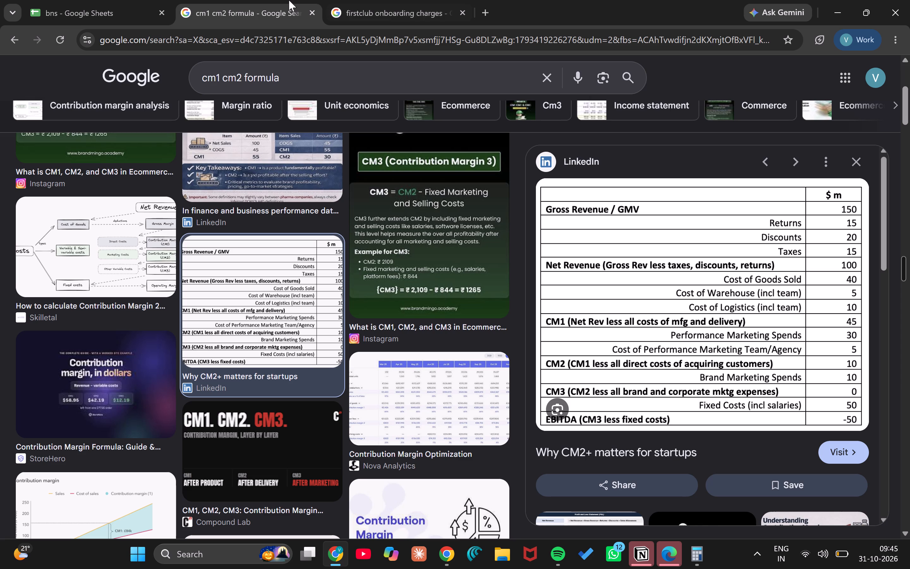
pyautogui.click(123, 0)
pyautogui.click(469, 321)
pyautogui.write('CM1')
pyautogui.press('BackSpace')
pyautogui.press('2')
pyautogui.press('Right')
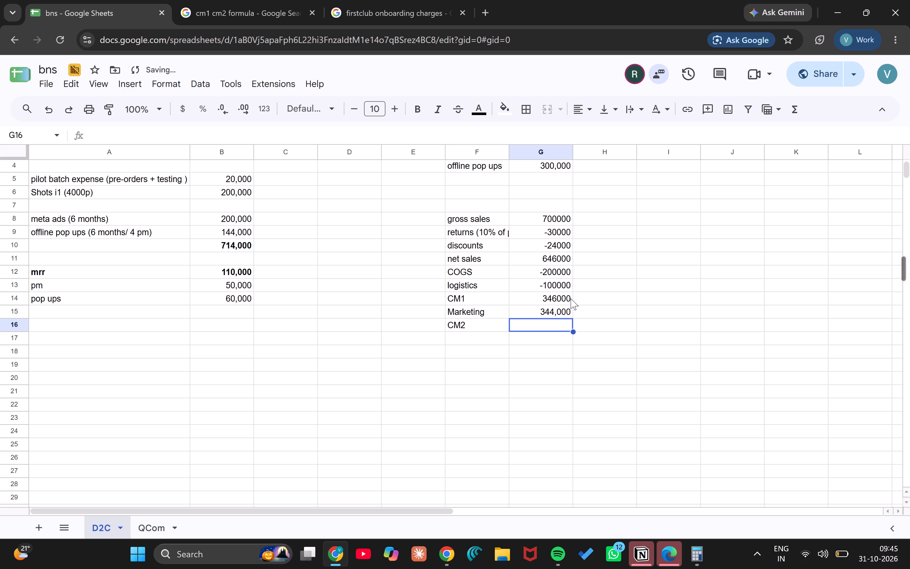
# Begin the CM2 formula in cell G16 with =sum.
pyautogui.press('=')
pyautogui.write('sum')
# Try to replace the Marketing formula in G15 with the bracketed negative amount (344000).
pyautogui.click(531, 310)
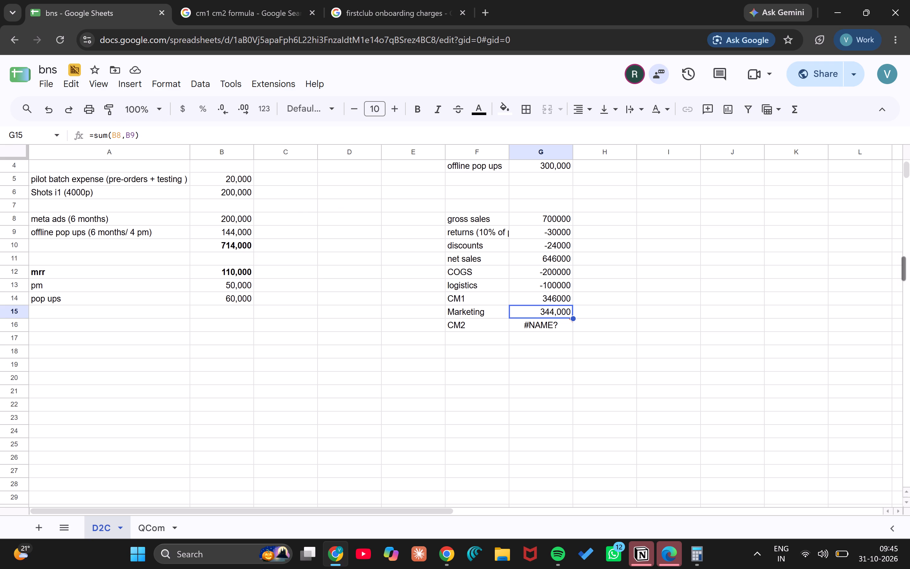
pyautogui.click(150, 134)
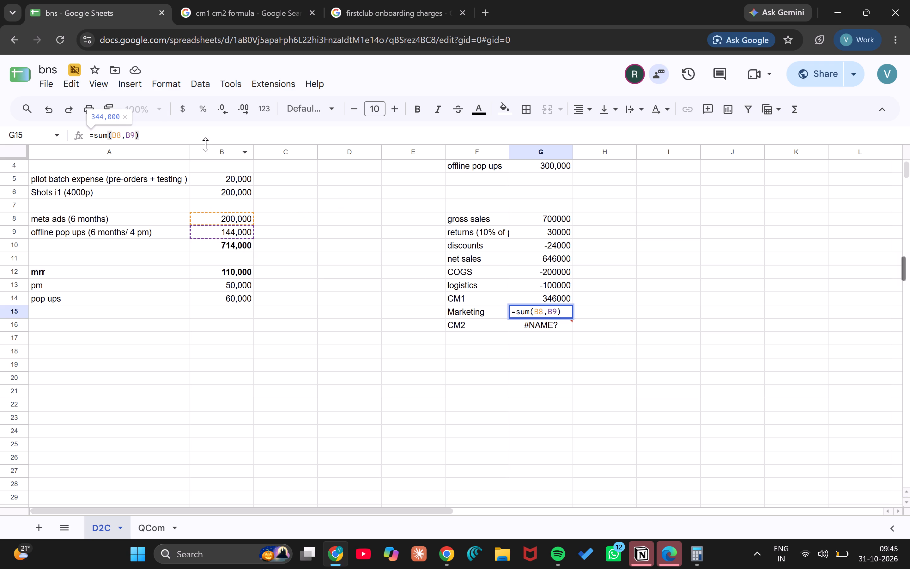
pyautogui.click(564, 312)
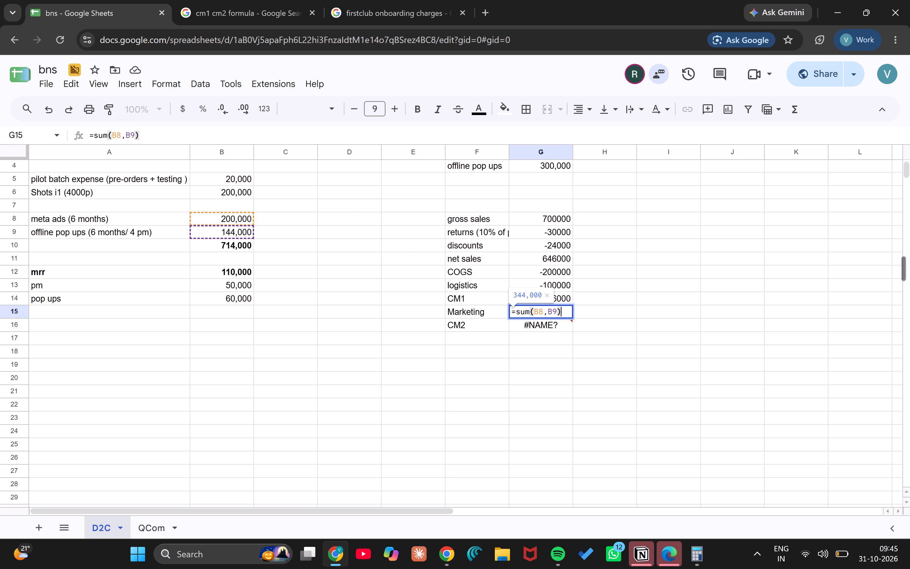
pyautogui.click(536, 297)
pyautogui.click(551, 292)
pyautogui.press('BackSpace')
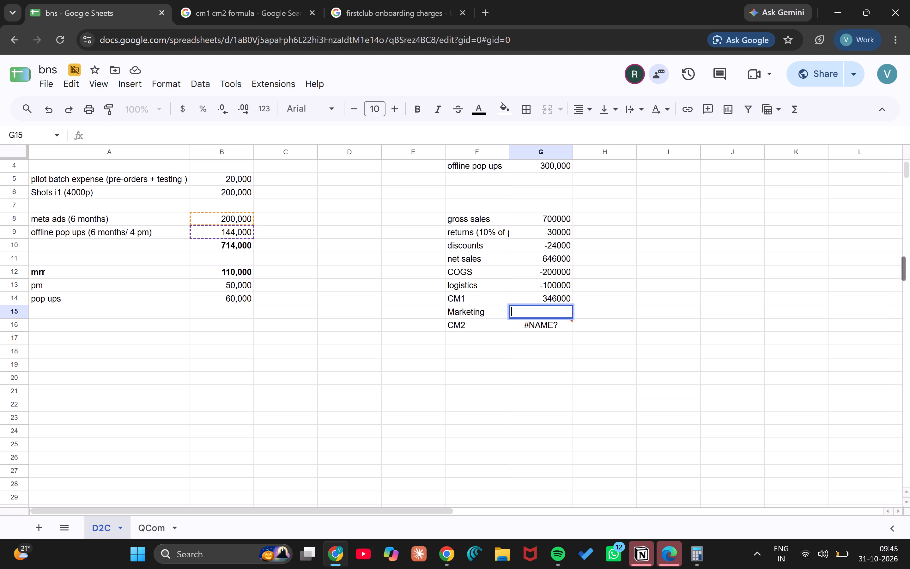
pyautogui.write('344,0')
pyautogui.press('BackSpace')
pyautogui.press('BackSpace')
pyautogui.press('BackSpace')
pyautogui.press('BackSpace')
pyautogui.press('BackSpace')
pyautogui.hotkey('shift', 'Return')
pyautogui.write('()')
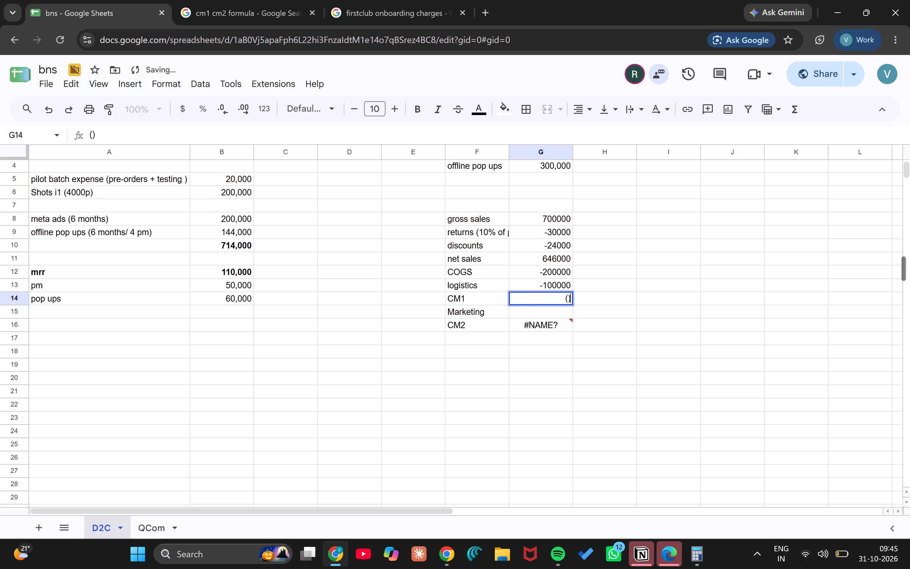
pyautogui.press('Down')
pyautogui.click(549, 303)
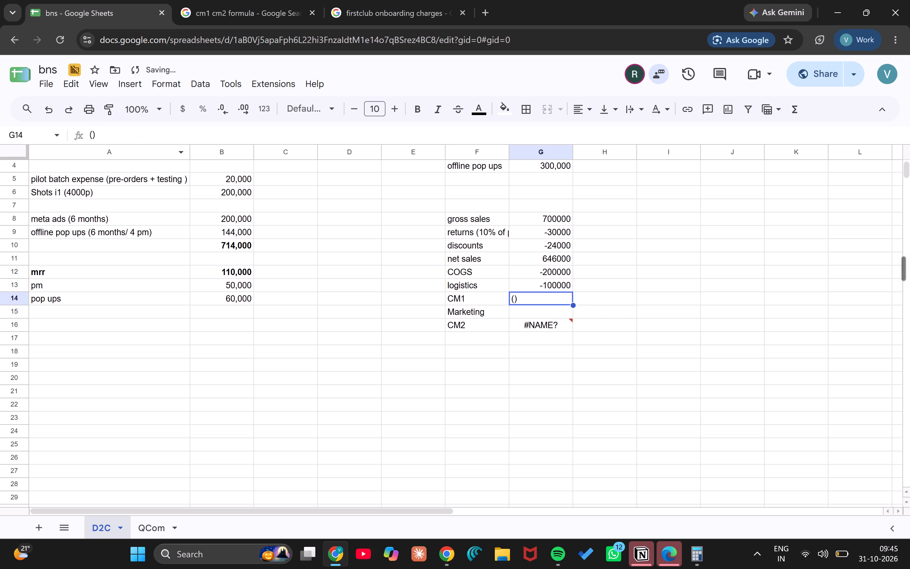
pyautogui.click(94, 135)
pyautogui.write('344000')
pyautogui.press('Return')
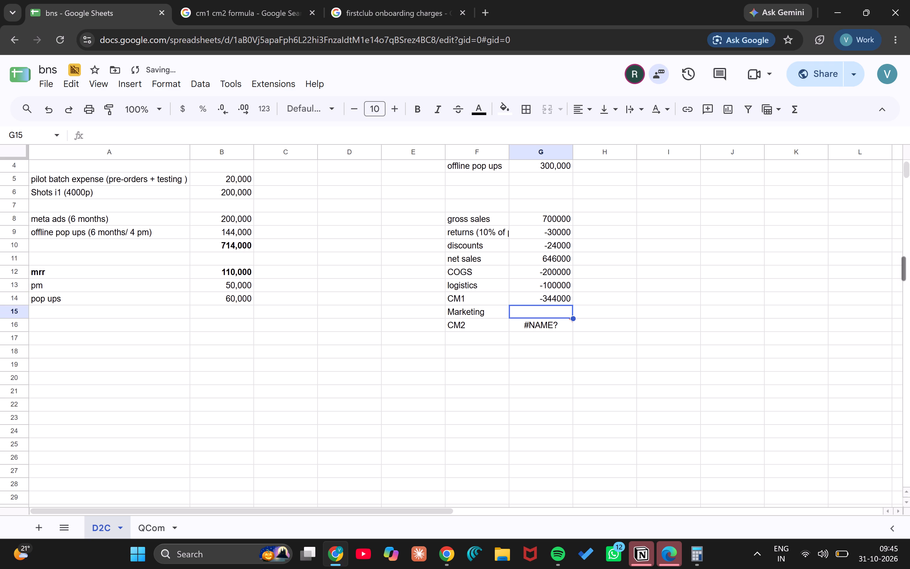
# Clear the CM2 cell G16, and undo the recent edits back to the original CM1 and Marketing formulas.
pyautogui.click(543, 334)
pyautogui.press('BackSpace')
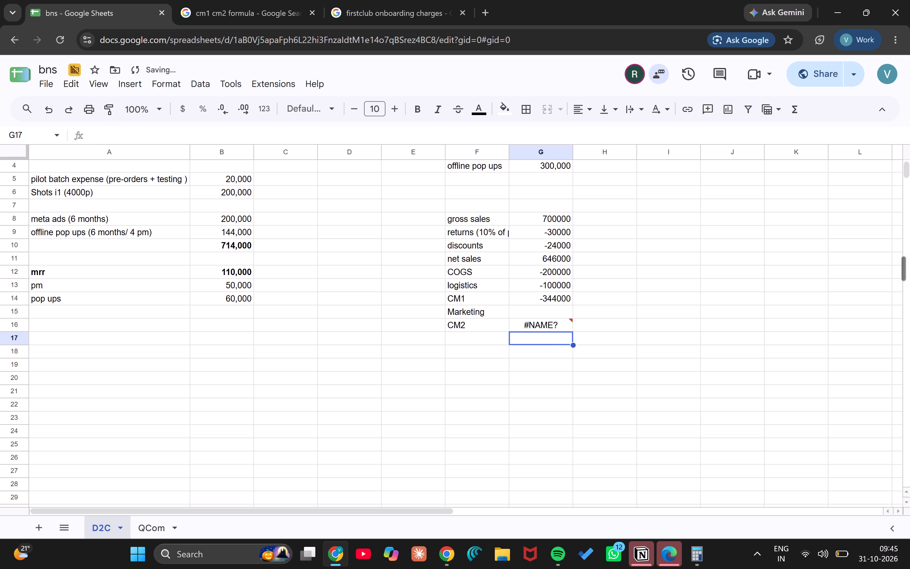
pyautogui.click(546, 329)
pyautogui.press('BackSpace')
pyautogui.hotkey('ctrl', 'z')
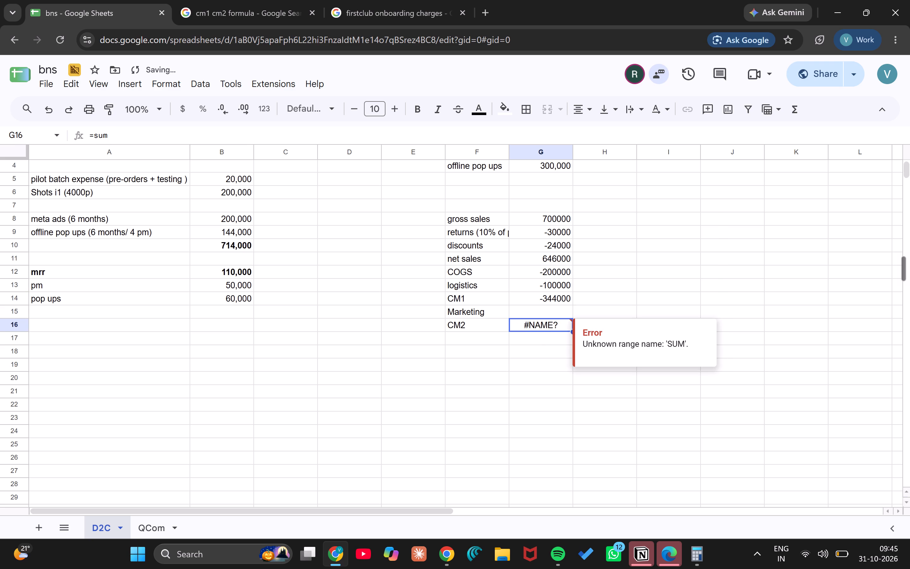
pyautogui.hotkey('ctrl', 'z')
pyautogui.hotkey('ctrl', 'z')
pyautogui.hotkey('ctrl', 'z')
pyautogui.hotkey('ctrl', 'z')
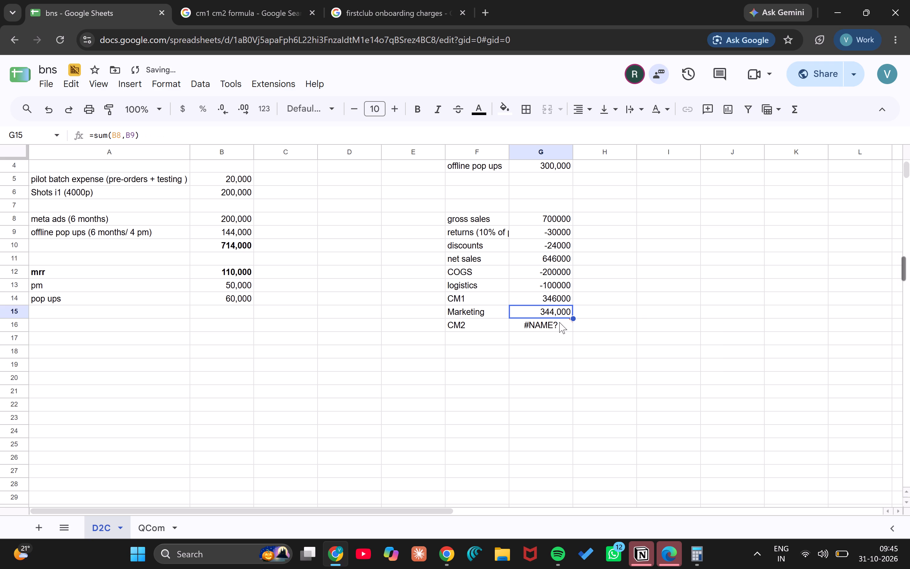
# Clear the incomplete CM2 formula in G16 and replace the Marketing formula in G15 with (344000).
pyautogui.click(559, 322)
pyautogui.press('BackSpace')
pyautogui.click(554, 315)
pyautogui.moveTo(170, 130); pyautogui.dragTo(82, 125)
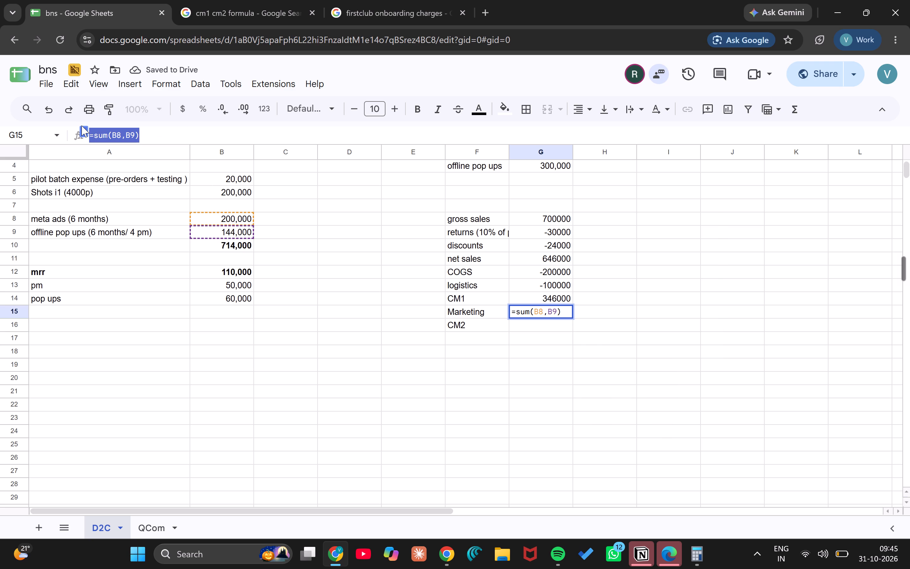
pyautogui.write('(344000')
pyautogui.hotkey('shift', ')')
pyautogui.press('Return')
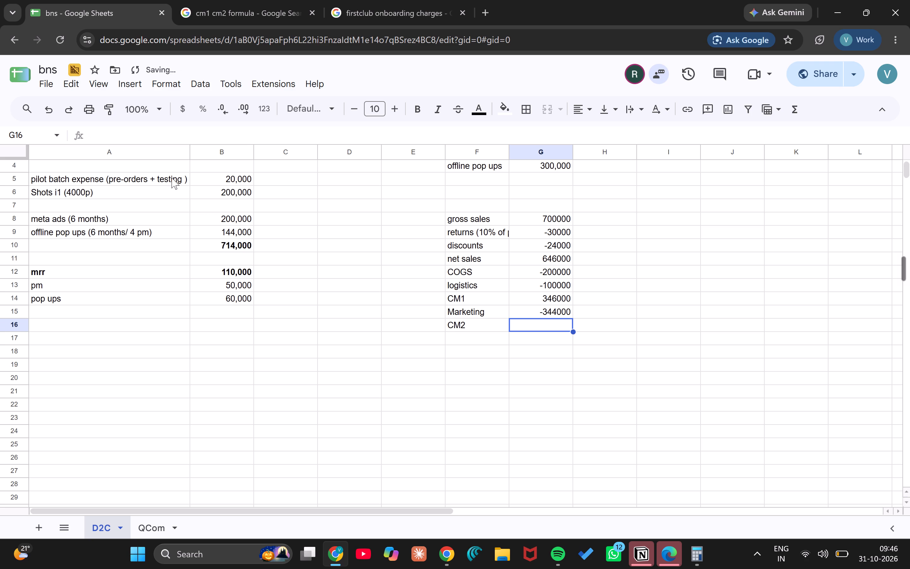
# Calculate CM2 in G16 from CM1 and Marketing with the formula =sum(G14,G15), and check the cells.
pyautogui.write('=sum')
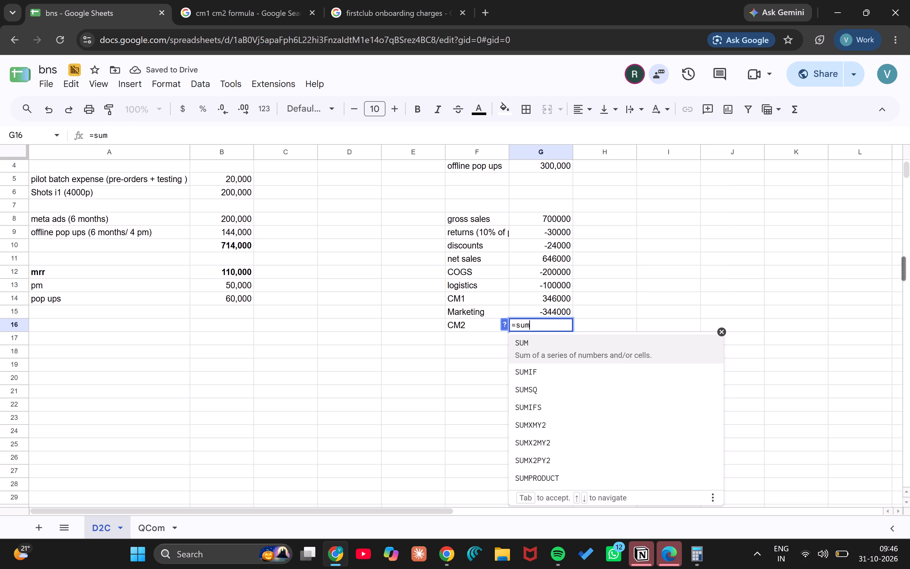
pyautogui.click(534, 298)
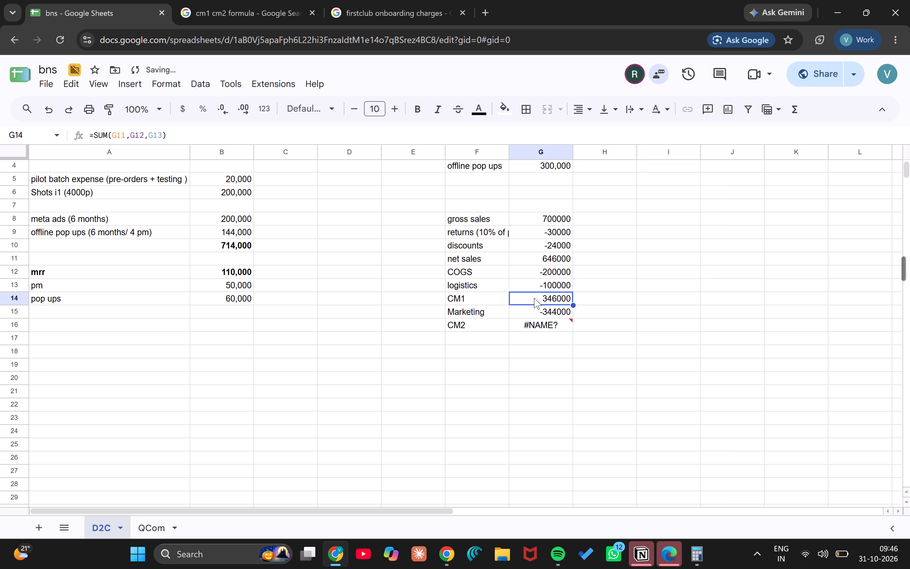
pyautogui.click(532, 331)
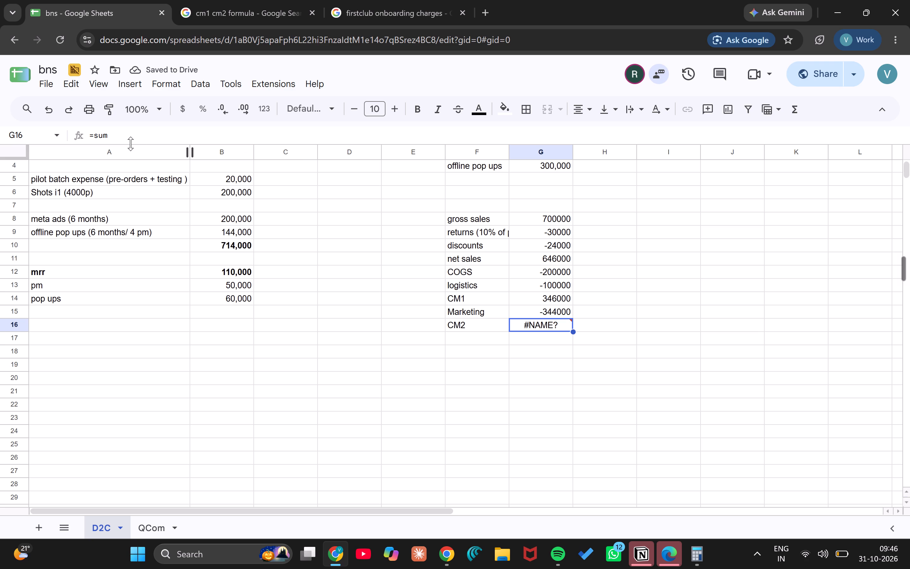
pyautogui.click(130, 140)
pyautogui.hotkey('shift', '(')
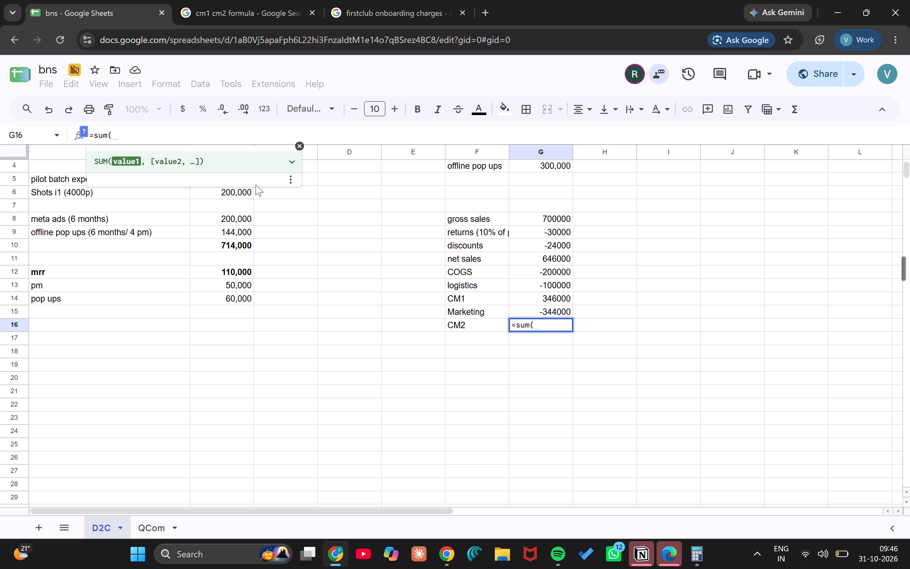
pyautogui.click(521, 299)
pyautogui.press(',')
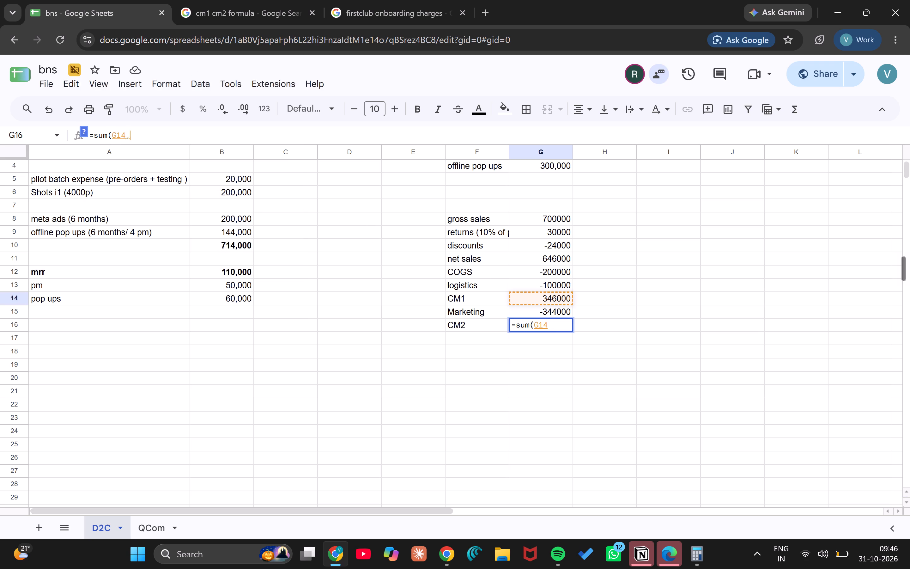
pyautogui.click(567, 311)
pyautogui.press('Return')
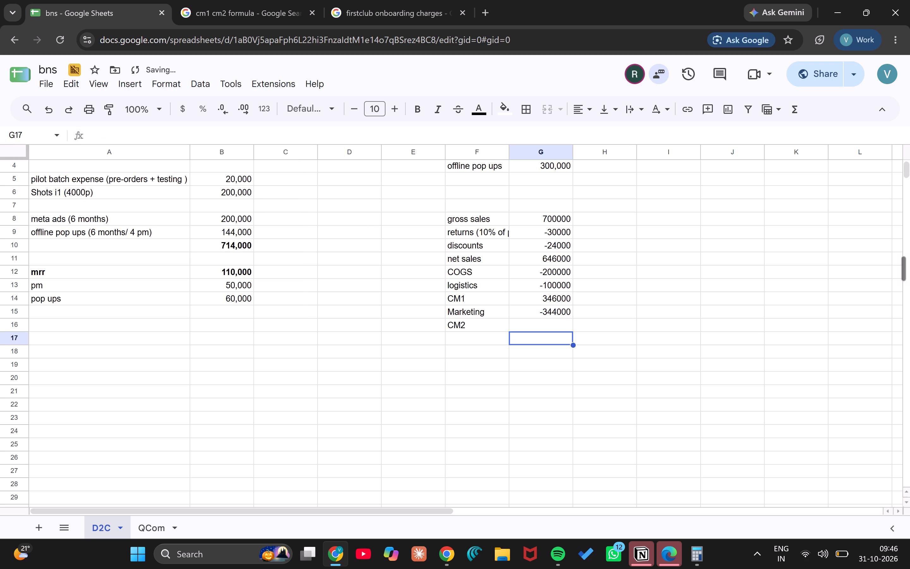
pyautogui.click(548, 314)
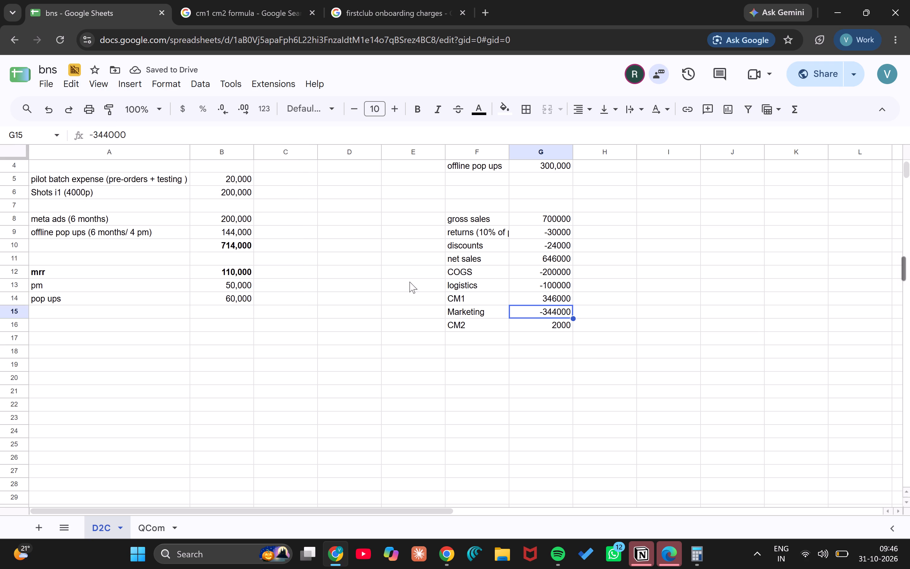
pyautogui.click(541, 326)
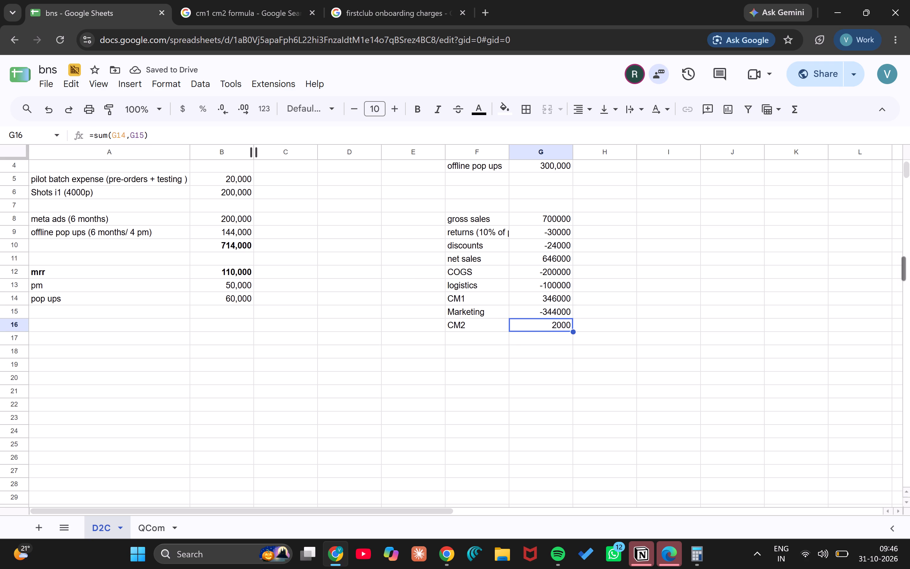
# Examine the CM1/CM2 reference table in the search results for the items that follow CM2.
pyautogui.click(409, 0)
pyautogui.click(273, 0)
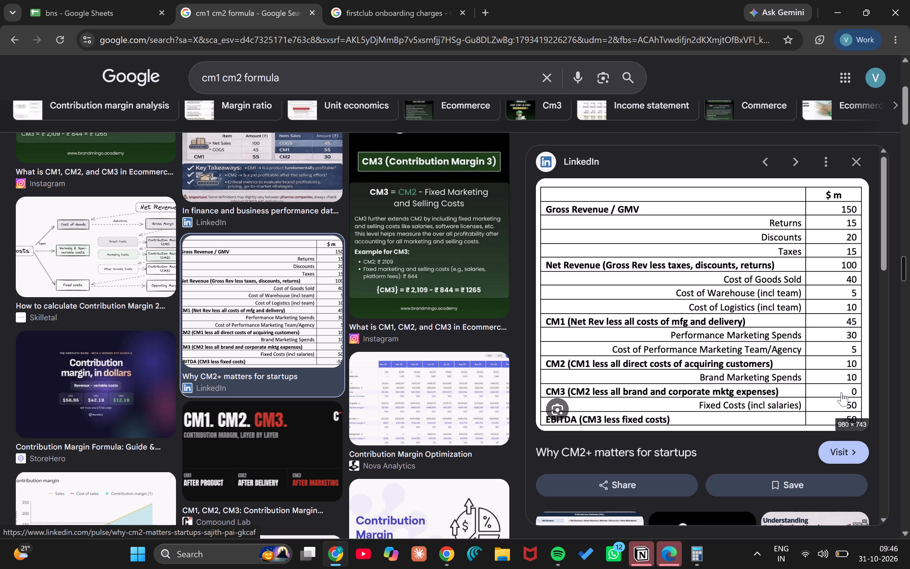
pyautogui.scroll(-1, 843, 381)
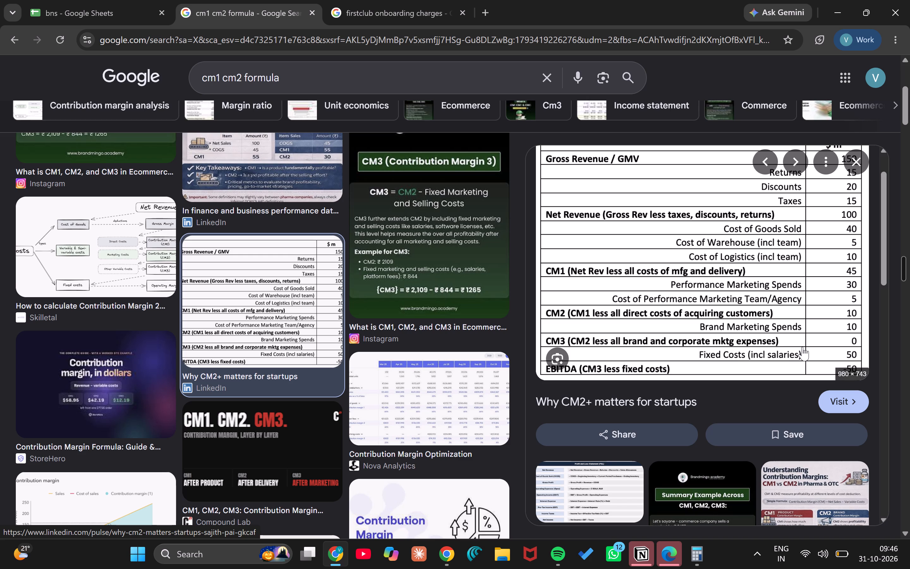
pyautogui.click(170, 0)
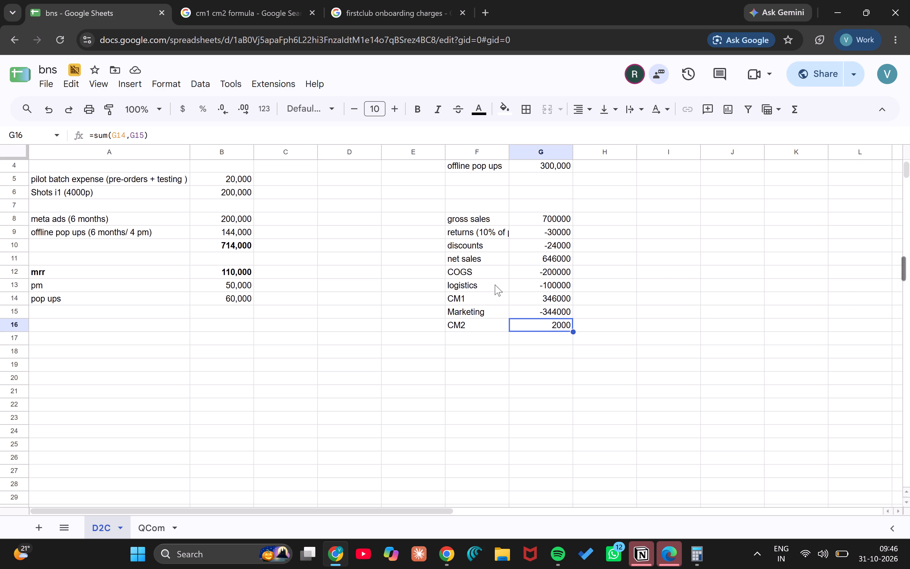
pyautogui.click(487, 339)
pyautogui.scroll(1, 490, 341)
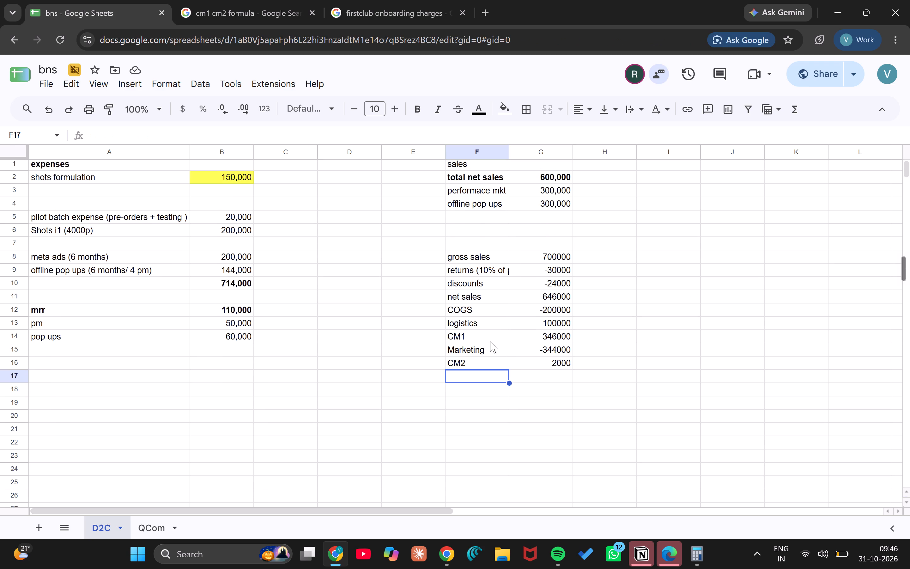
pyautogui.click(236, 0)
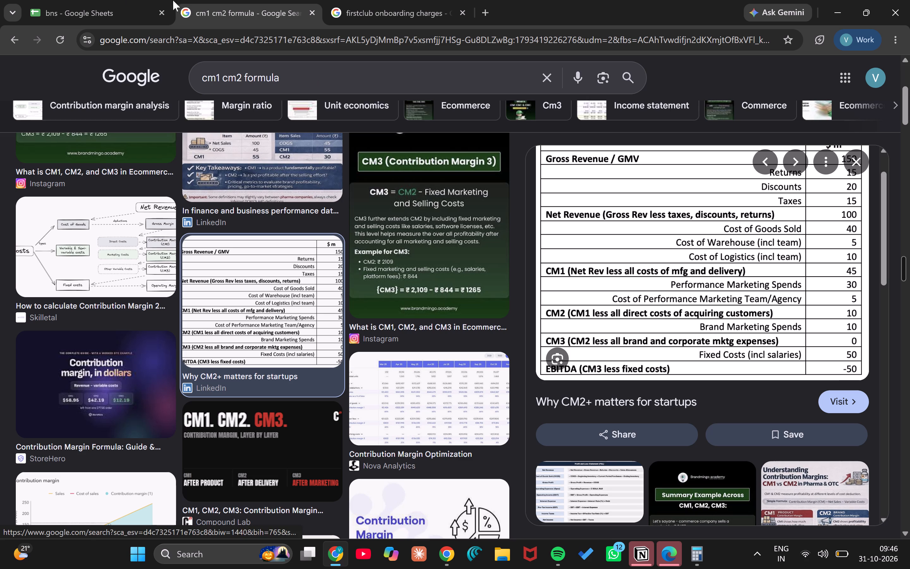
pyautogui.click(127, 0)
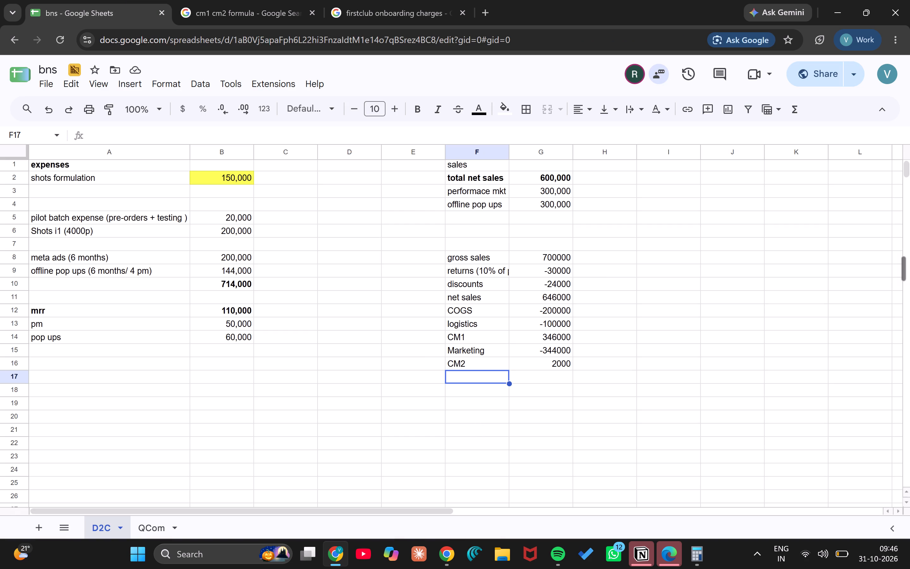
# Add the label "brand marketing" in F17 below CM2 and enter 0 as its value in G17.
pyautogui.write('brand markeitnf')
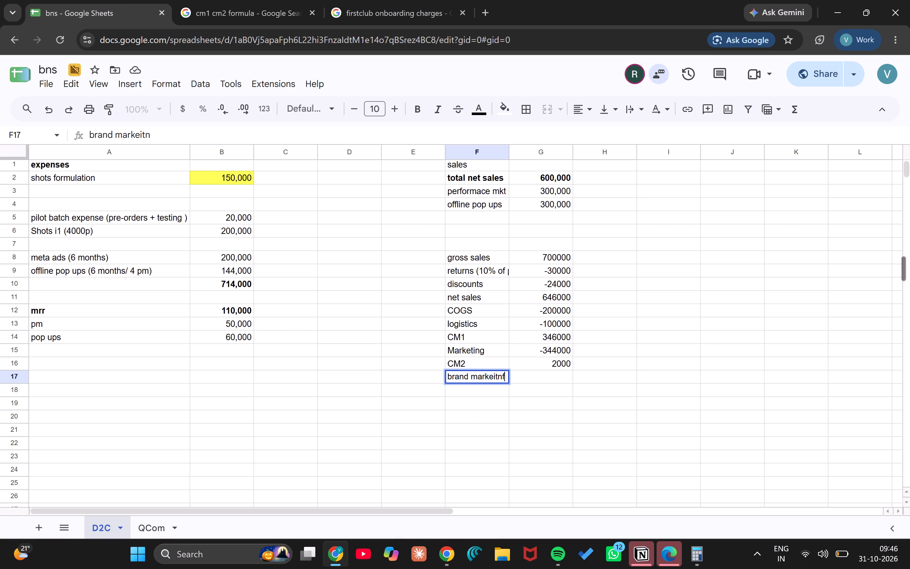
pyautogui.press('BackSpace')
pyautogui.press('BackSpace')
pyautogui.press('BackSpace')
pyautogui.press('BackSpace')
pyautogui.press('BackSpace')
pyautogui.write('eting')
pyautogui.press('space')
pyautogui.press('Right')
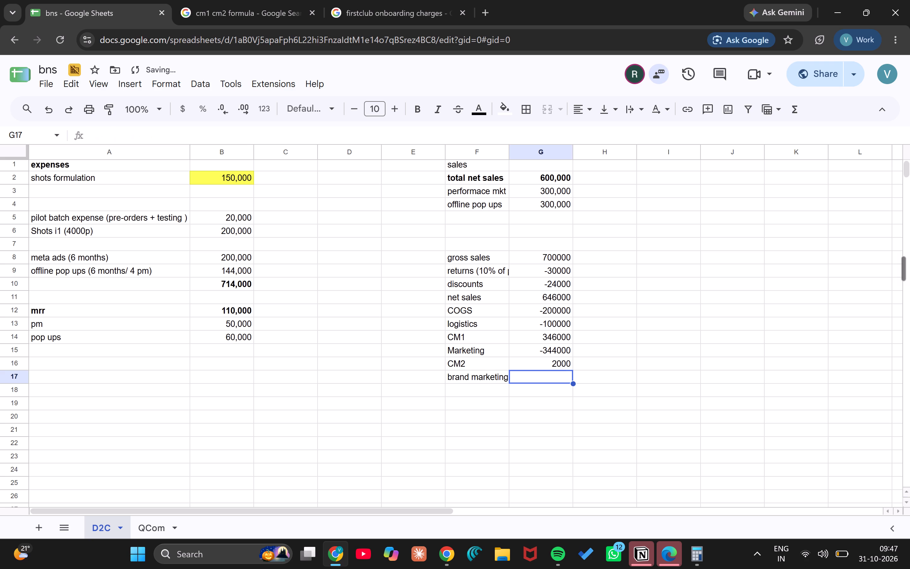
pyautogui.press('0')
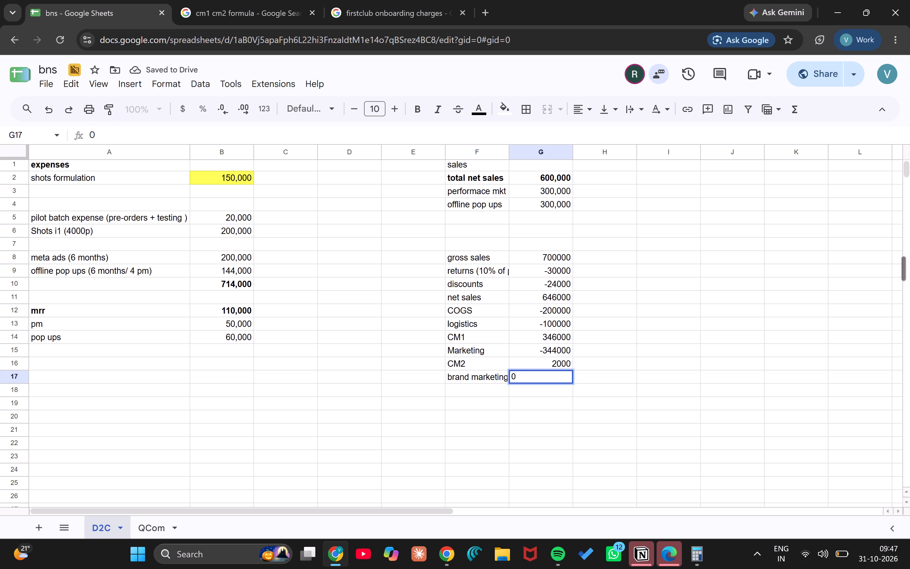
pyautogui.press('Down')
# Add the label "CM3" in cell F18, below brand marketing.
pyautogui.press('Left')
pyautogui.write('CM3')
pyautogui.press('Right')
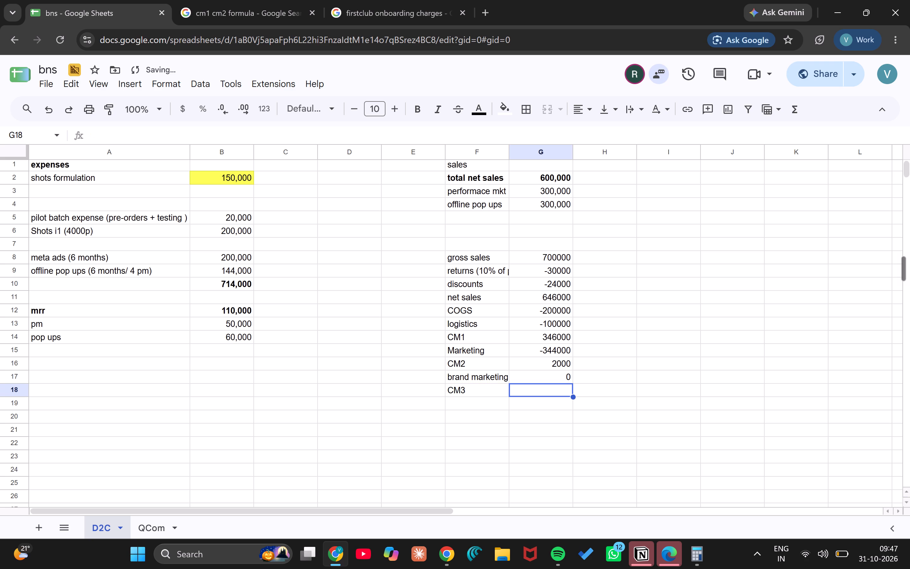
# Calculate CM3 in G18 from CM2 and brand marketing with the formula =SUM(G16,G17).
pyautogui.press('=')
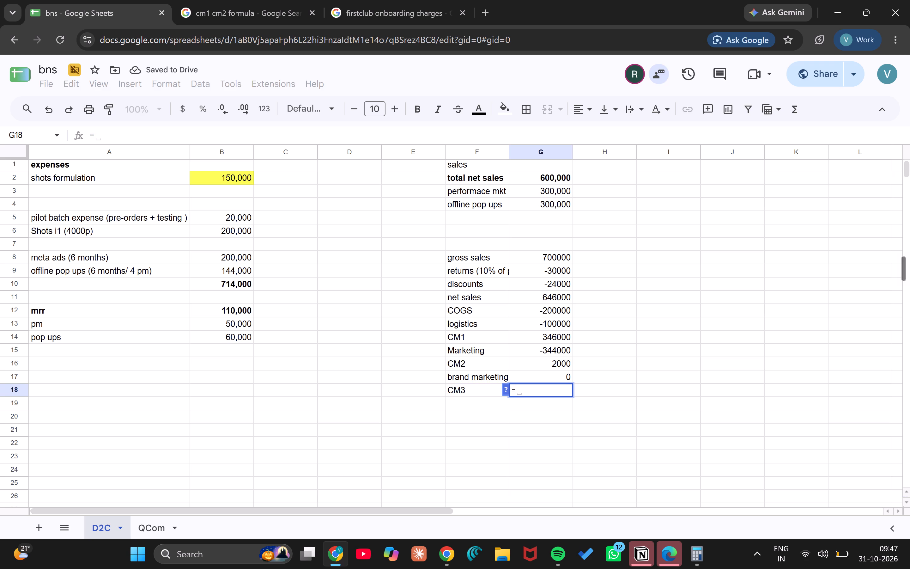
pyautogui.write('SUM')
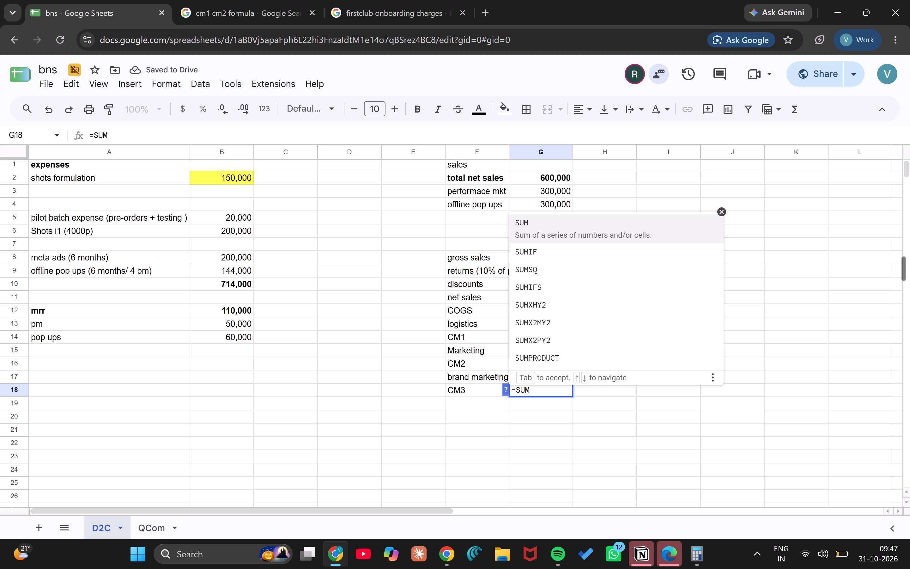
pyautogui.hotkey('shift', '(')
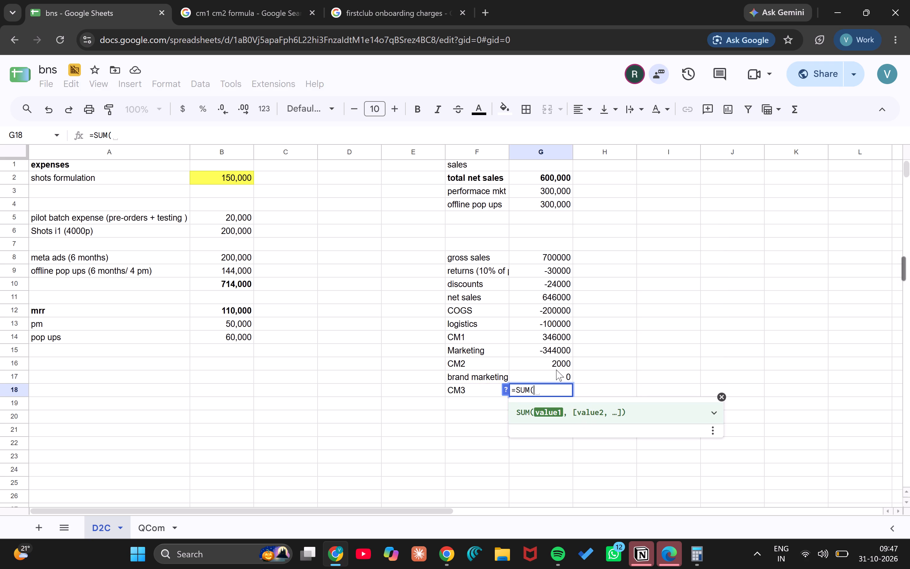
pyautogui.click(554, 364)
pyautogui.press(',')
pyautogui.click(561, 370)
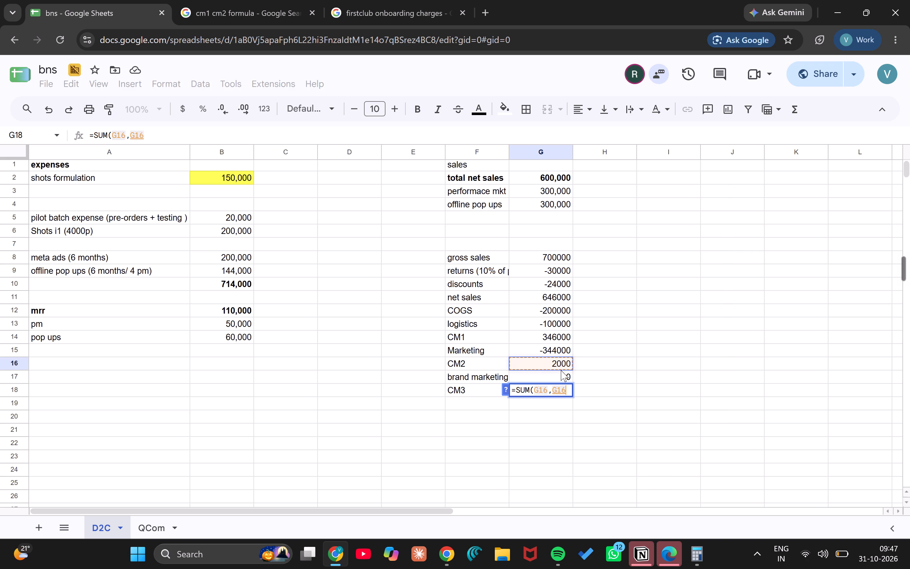
pyautogui.click(569, 376)
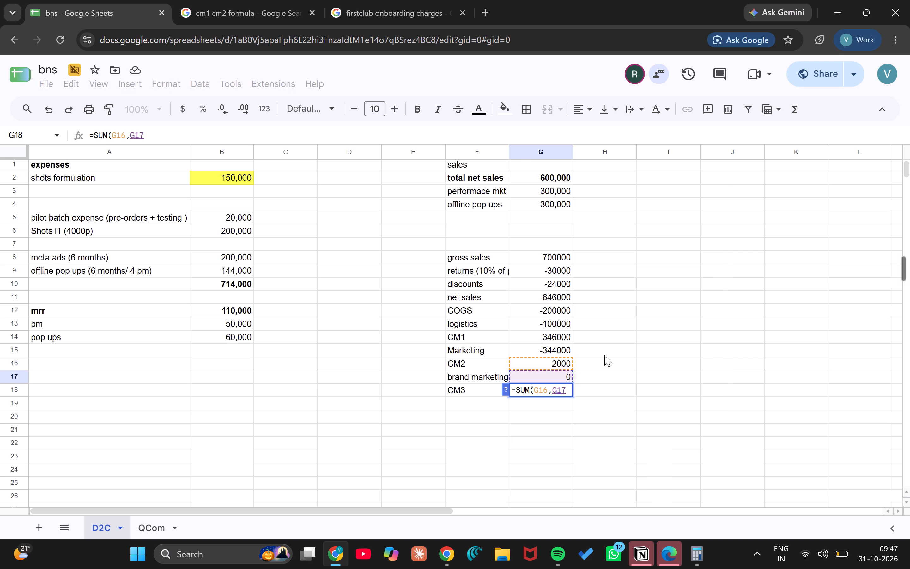
pyautogui.hotkey('shift', ')')
pyautogui.press('Return')
# Check the reference table for the item after CM3 and add the label "Fixed cost" in F19.
pyautogui.click(498, 398)
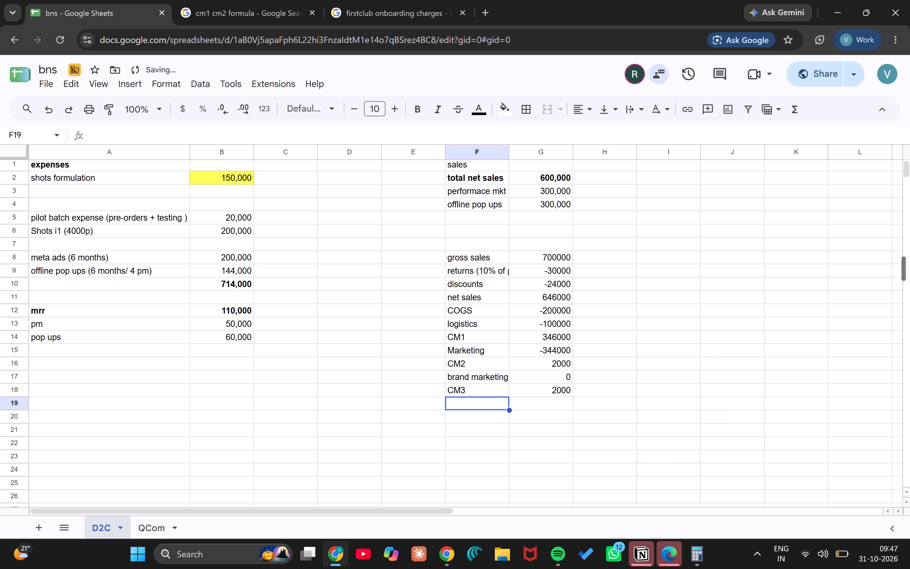
pyautogui.click(349, 0)
pyautogui.click(258, 0)
pyautogui.scroll(-1, 618, 333)
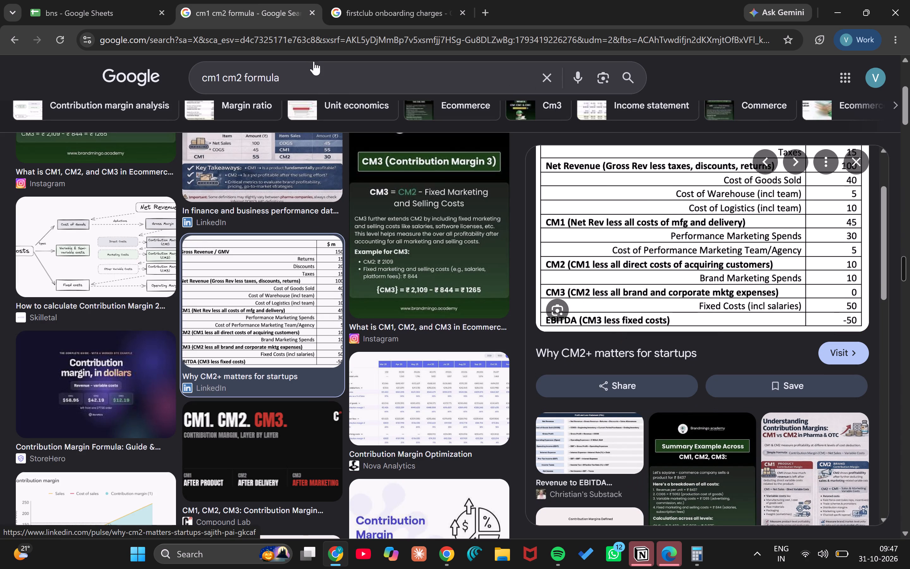
pyautogui.click(124, 0)
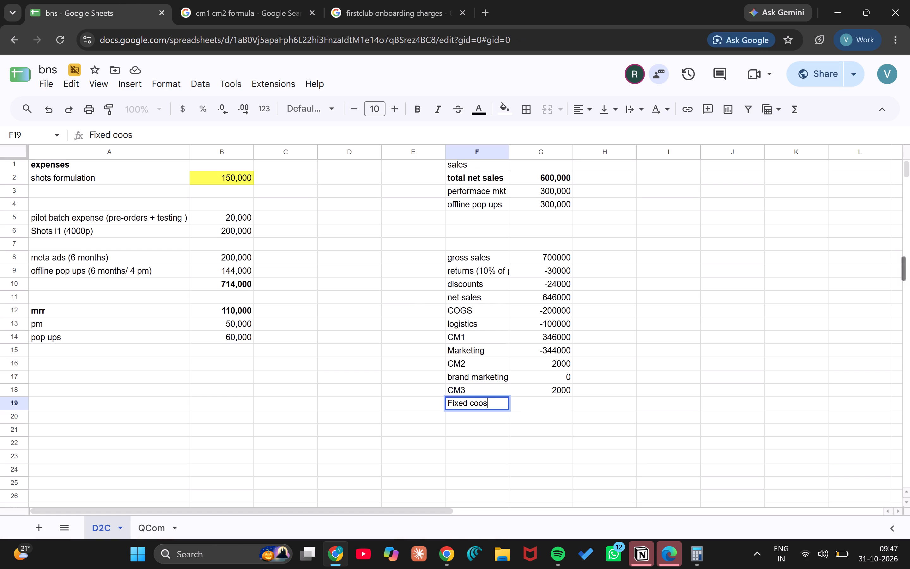
pyautogui.press('Right')
pyautogui.press('BackSpace')
pyautogui.press('BackSpace')
pyautogui.press('Left')
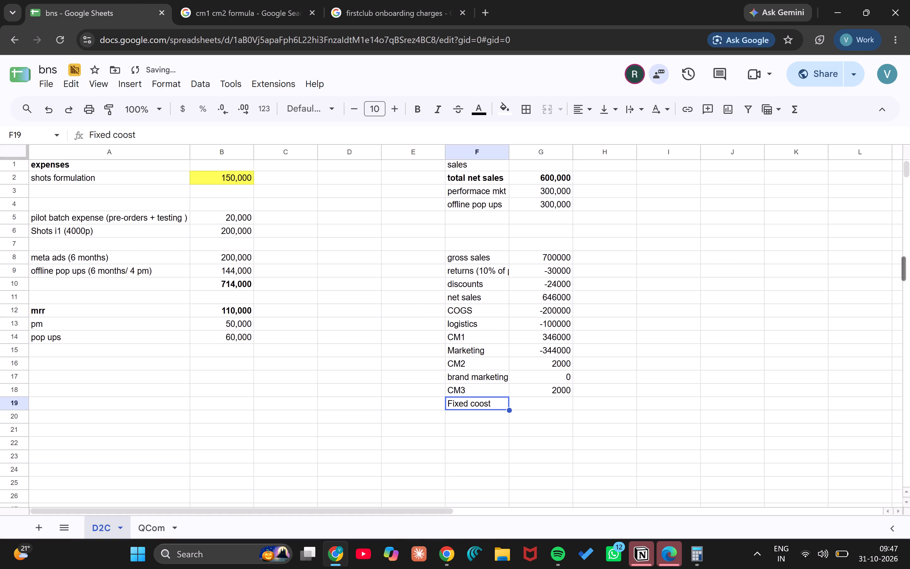
pyautogui.click(122, 134)
pyautogui.press('\\')
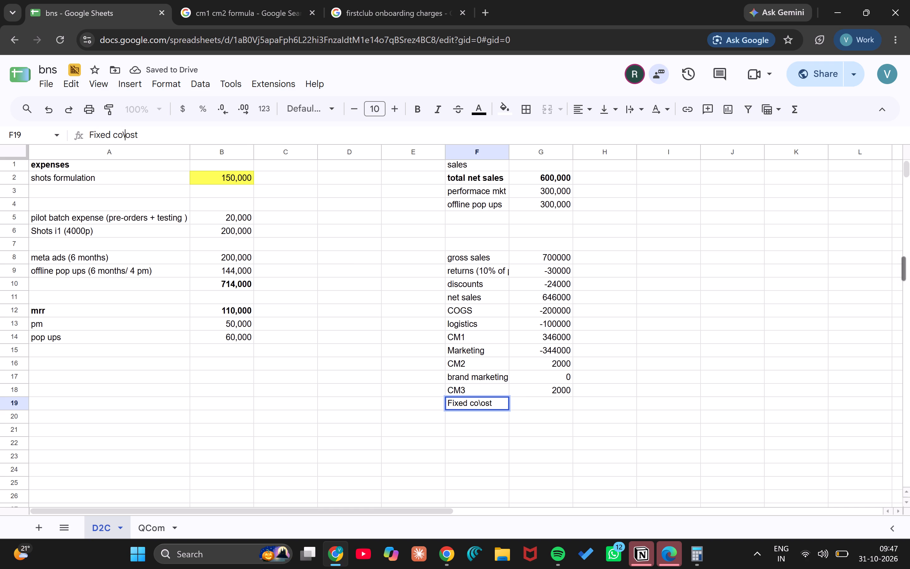
pyautogui.press('BackSpace')
pyautogui.press('BackSpace')
pyautogui.click(539, 404)
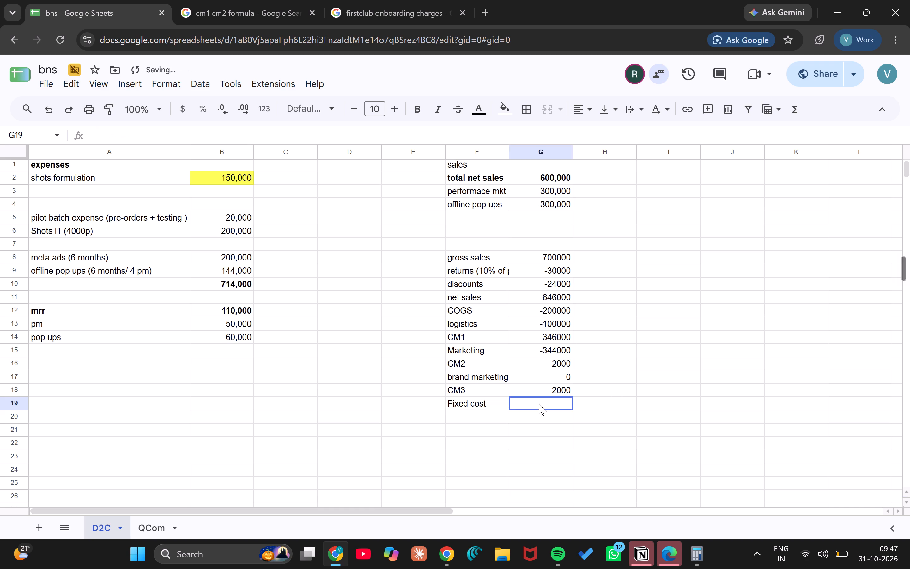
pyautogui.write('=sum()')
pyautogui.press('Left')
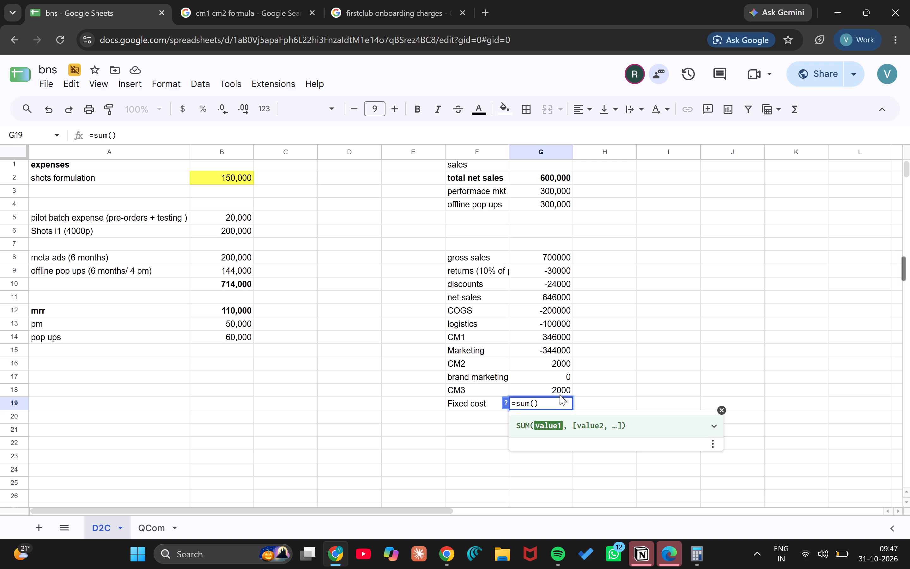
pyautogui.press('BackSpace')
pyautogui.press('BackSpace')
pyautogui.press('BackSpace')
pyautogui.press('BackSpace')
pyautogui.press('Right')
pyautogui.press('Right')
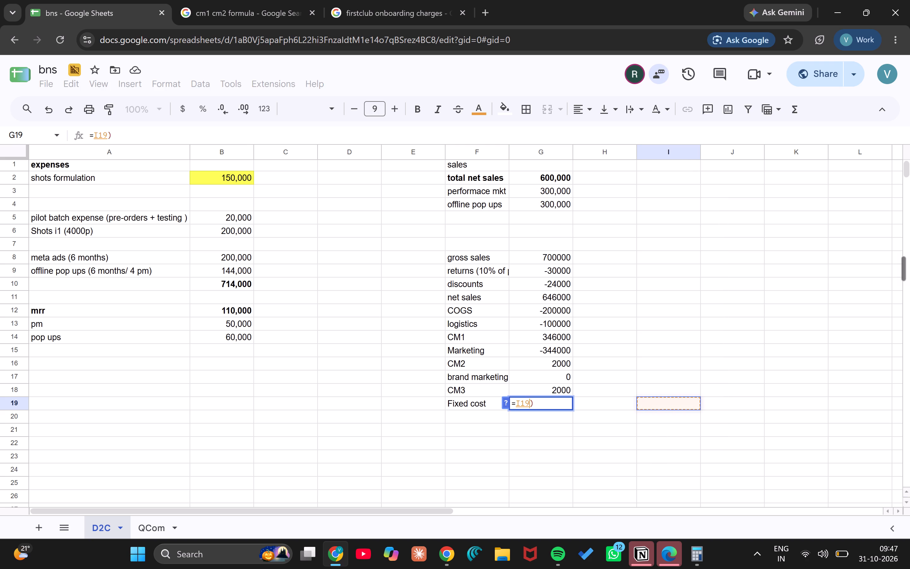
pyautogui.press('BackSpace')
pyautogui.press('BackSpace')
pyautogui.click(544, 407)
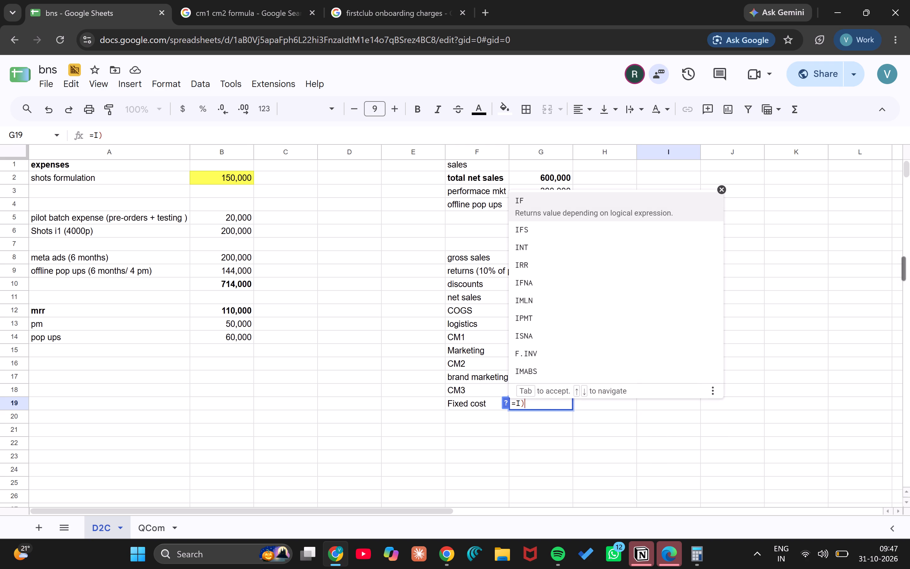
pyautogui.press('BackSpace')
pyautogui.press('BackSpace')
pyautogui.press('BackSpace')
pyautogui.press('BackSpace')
# Enter 150000 as the Fixed cost value in G19.
pyautogui.scroll(1, 313, 235)
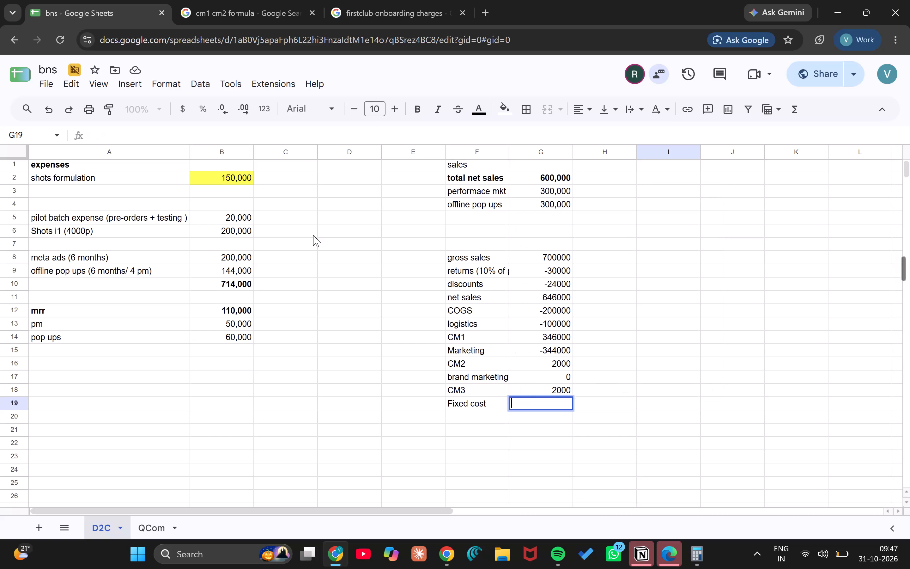
pyautogui.scroll(1, 313, 235)
pyautogui.click(542, 405)
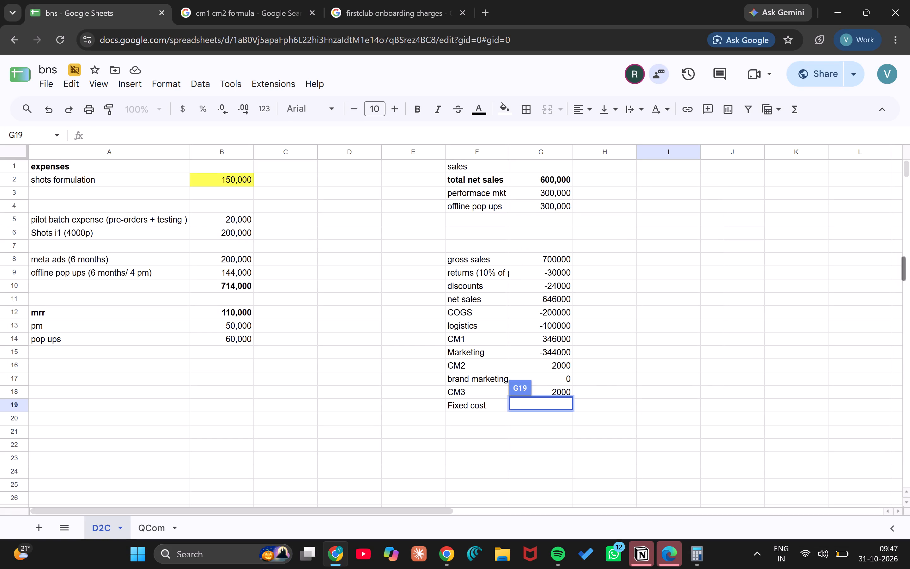
pyautogui.press('1')
pyautogui.press('BackSpace')
pyautogui.press('BackSpace')
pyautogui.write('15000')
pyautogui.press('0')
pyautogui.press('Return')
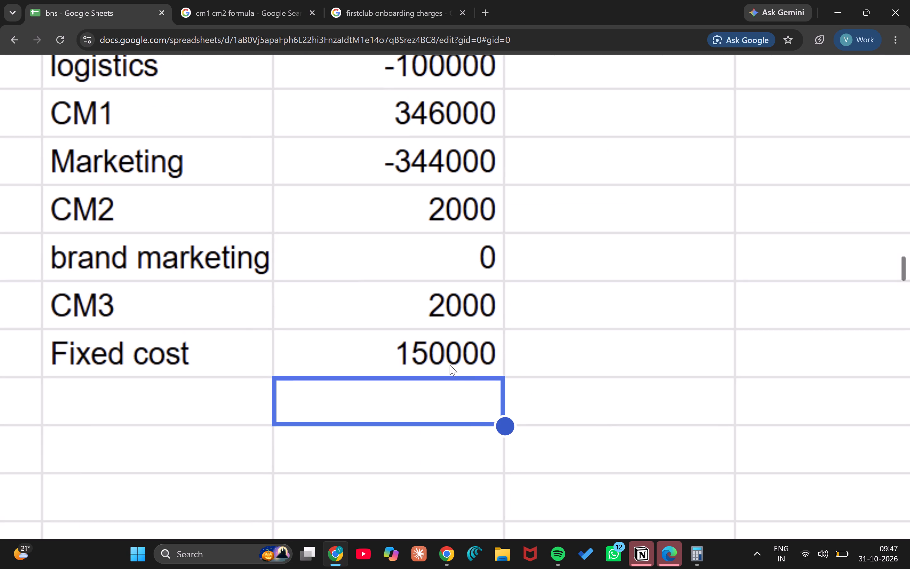
# Check the reference table for the item after fixed costs and add the label "EBIDTA" in F20.
pyautogui.click(364, 354)
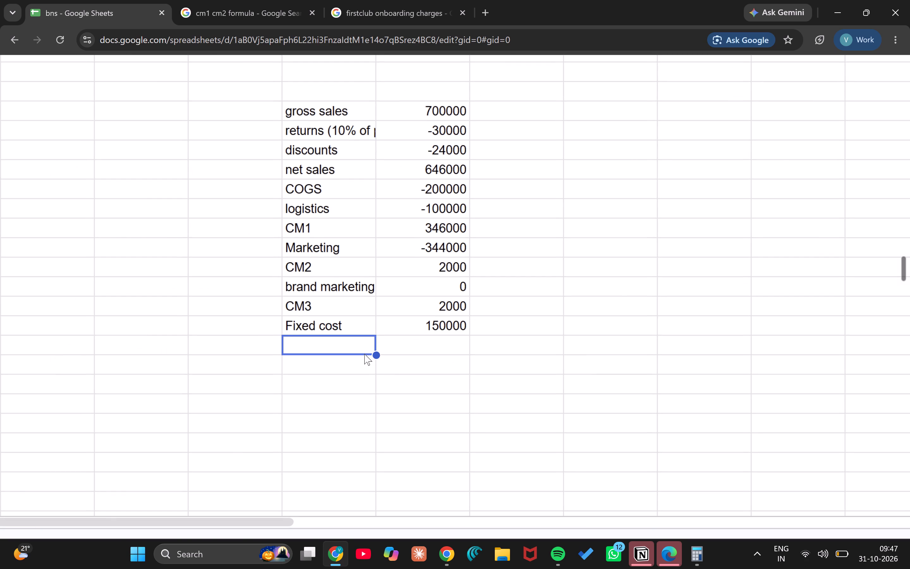
pyautogui.click(238, 0)
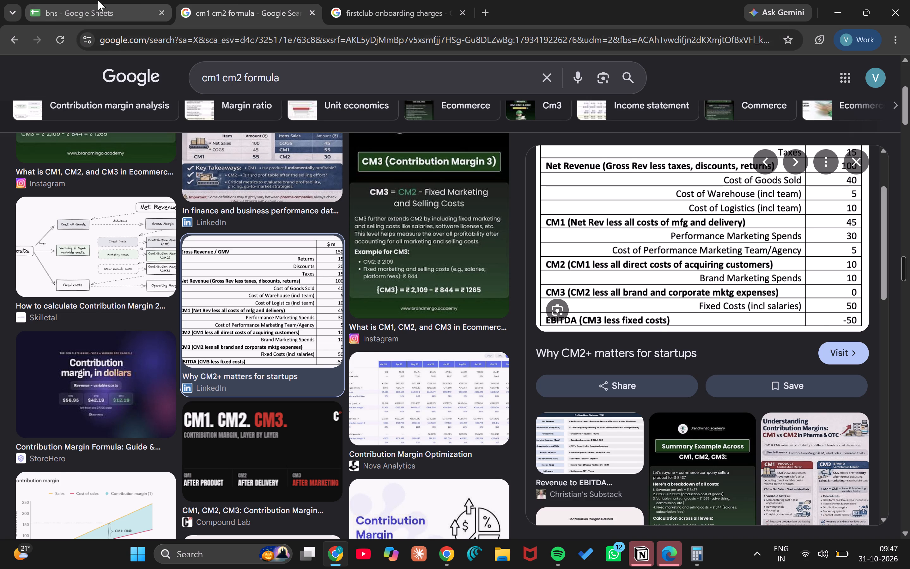
pyautogui.click(98, 0)
pyautogui.scroll(-1, 553, 381)
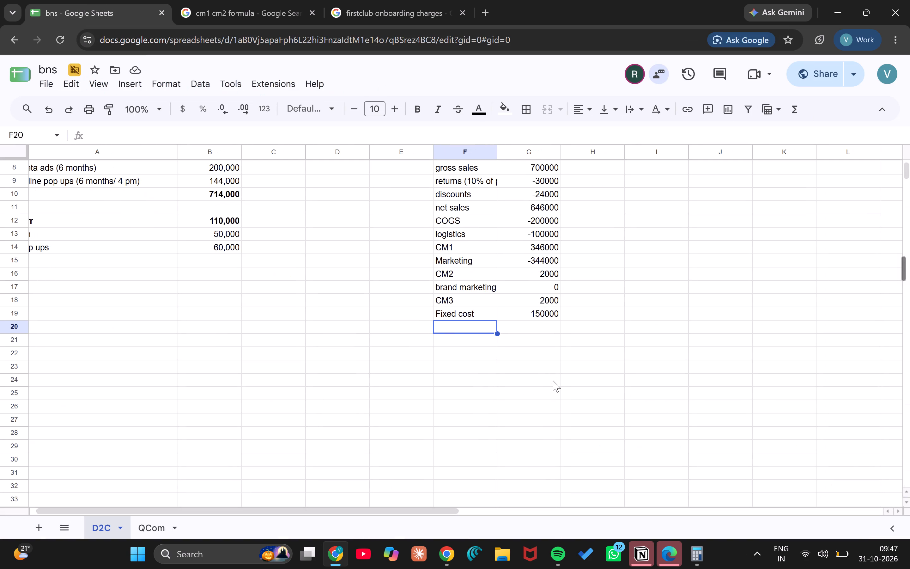
pyautogui.write('CM')
pyautogui.press('3')
pyautogui.press('BackSpace')
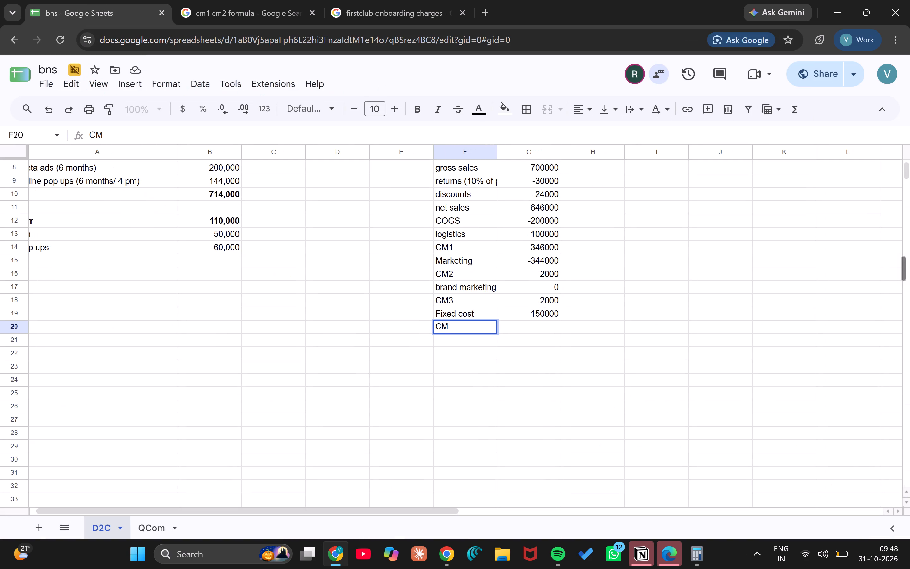
pyautogui.click(286, 0)
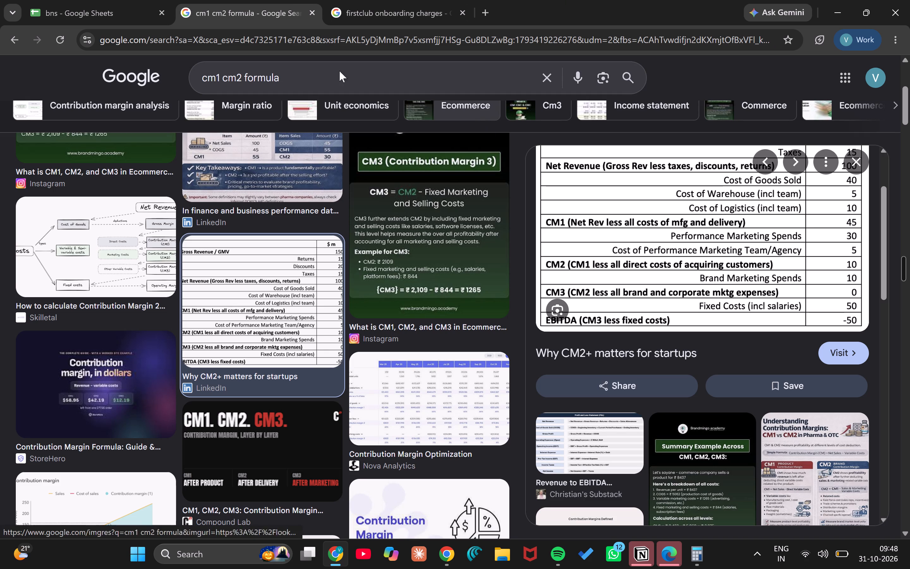
pyautogui.click(52, 1)
pyautogui.press('BackSpace')
pyautogui.press('BackSpace')
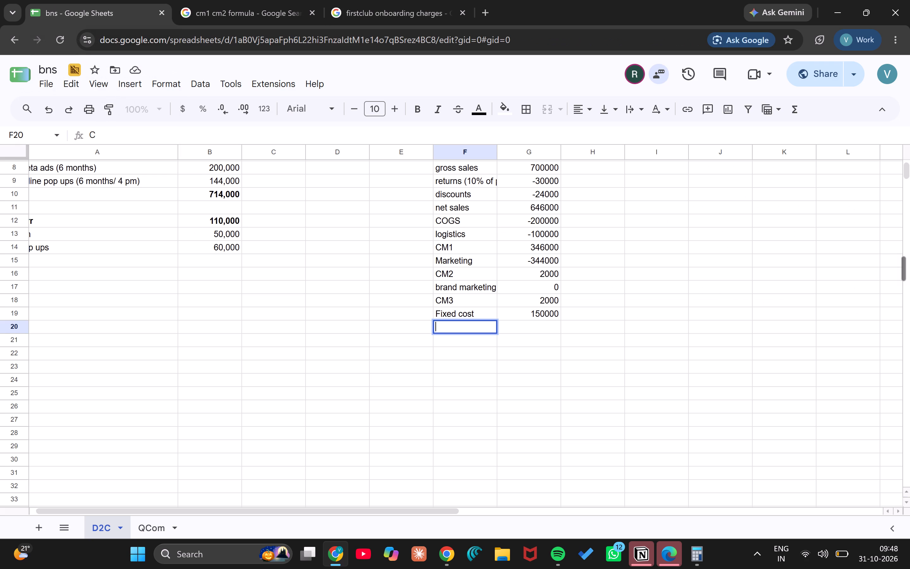
pyautogui.write('EBODT')
pyautogui.press('BackSpace')
pyautogui.press('BackSpace')
pyautogui.press('BackSpace')
pyautogui.write('IDTA')
pyautogui.press('Right')
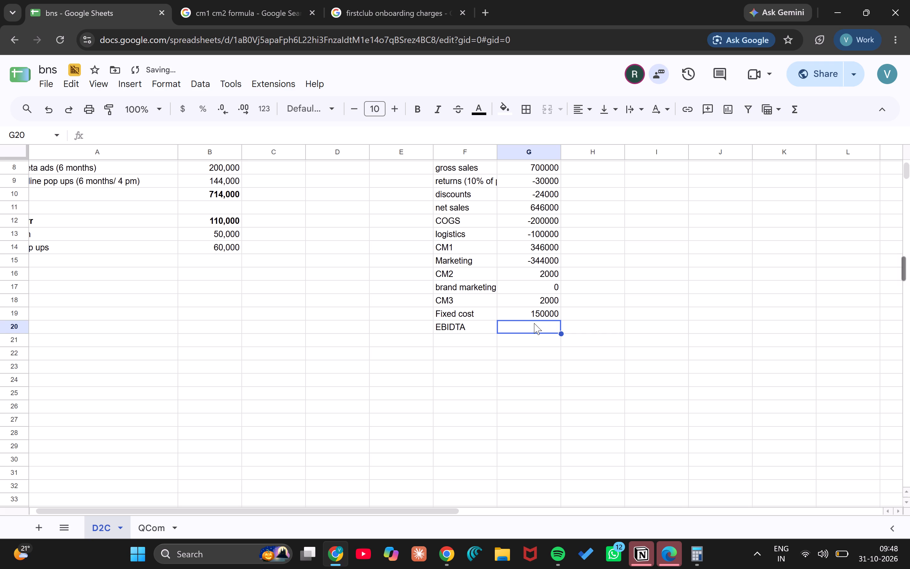
# Try to enter the EBIDTA formula in G20, referencing CM3 in G18 and then G22 instead.
pyautogui.press('=')
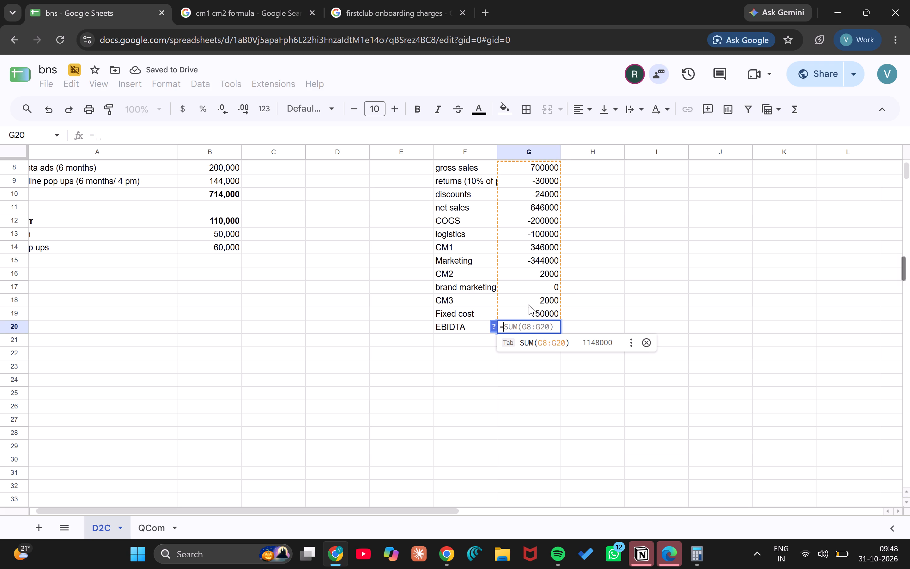
pyautogui.click(528, 303)
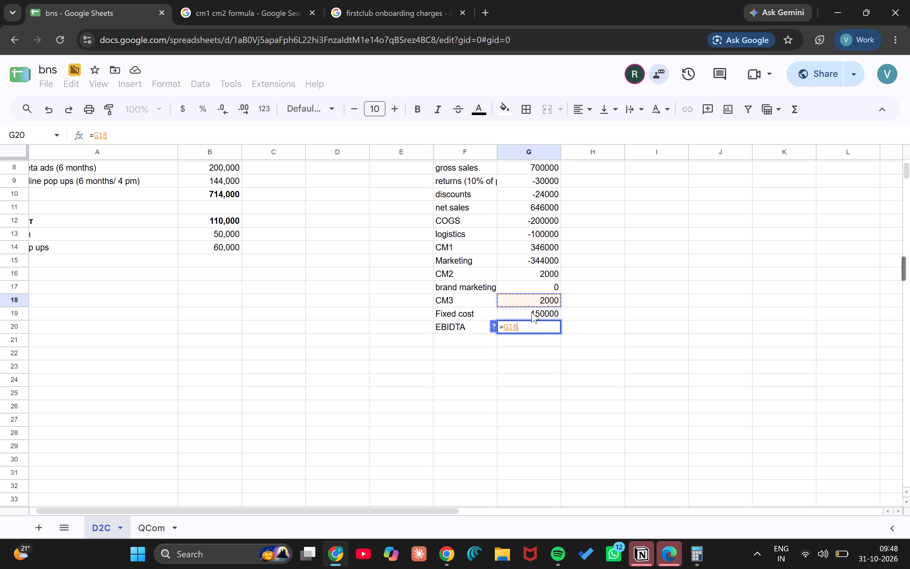
pyautogui.click(547, 354)
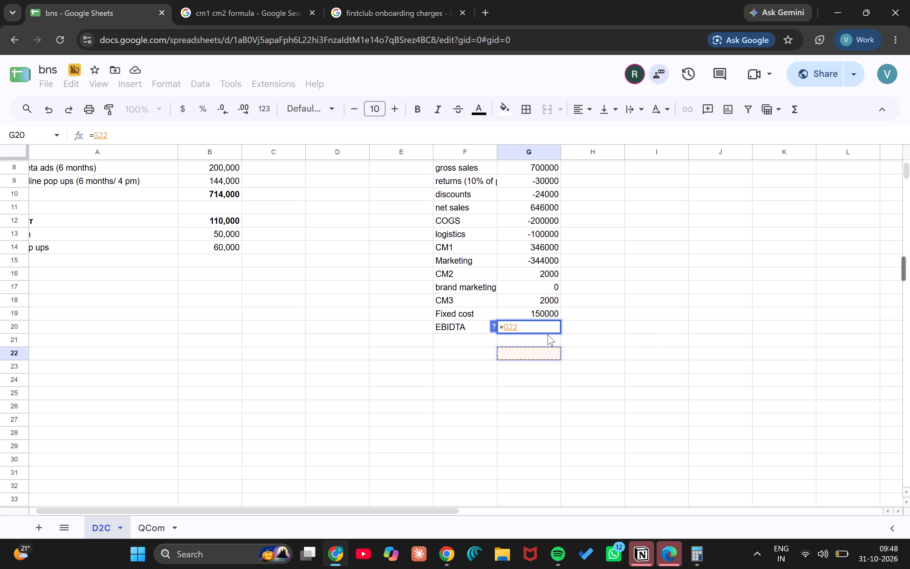
pyautogui.press('Return')
# Change the Fixed cost value in G19 to a negative amount by entering it as (150000).
pyautogui.click(522, 316)
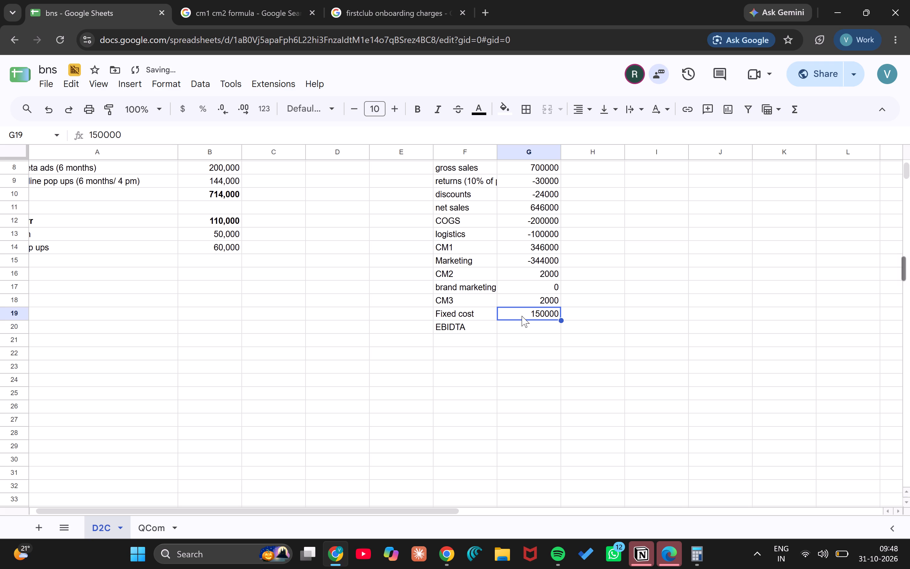
pyautogui.click(90, 135)
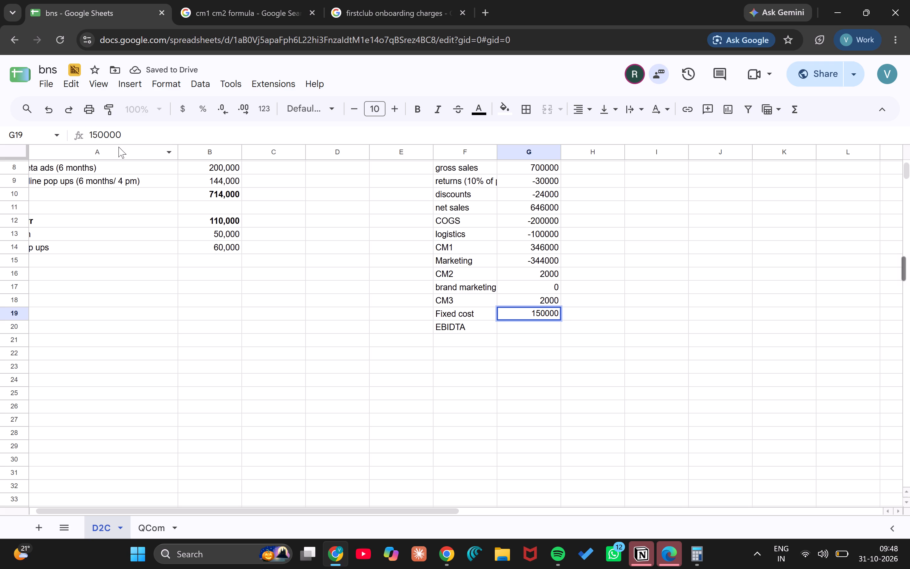
pyautogui.hotkey('shift', '(')
pyautogui.press('Right')
pyautogui.press('Right')
pyautogui.press('Right')
pyautogui.press('Right')
pyautogui.press('Right')
pyautogui.press('Right')
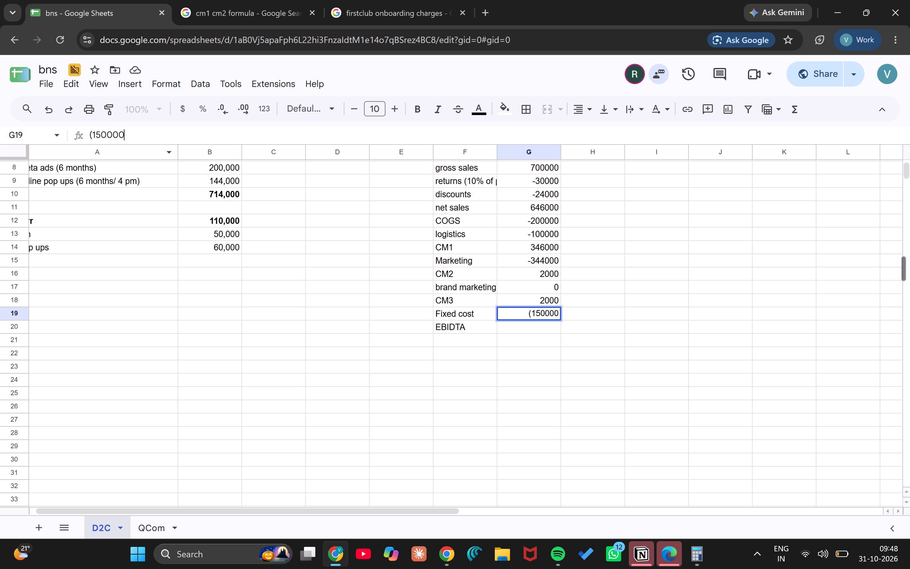
pyautogui.hotkey('shift', ')')
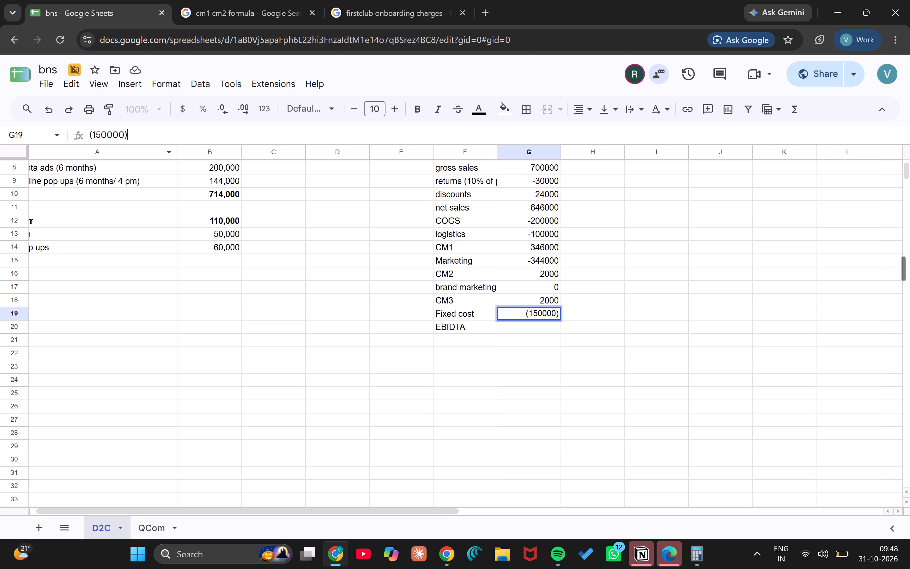
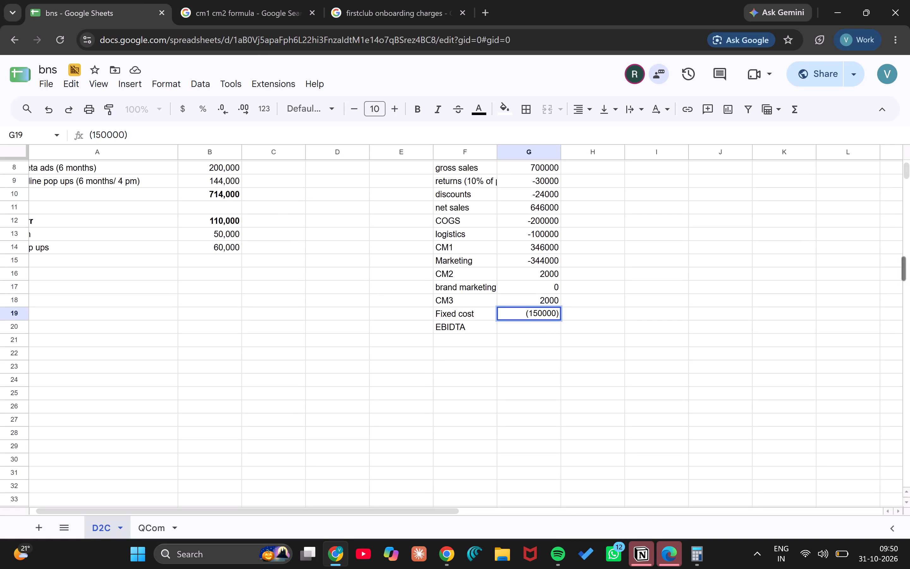
# Calculate EBIDTA in G20 with the formula =G18+G19, adding CM3 and the negative Fixed cost.
pyautogui.click(540, 327)
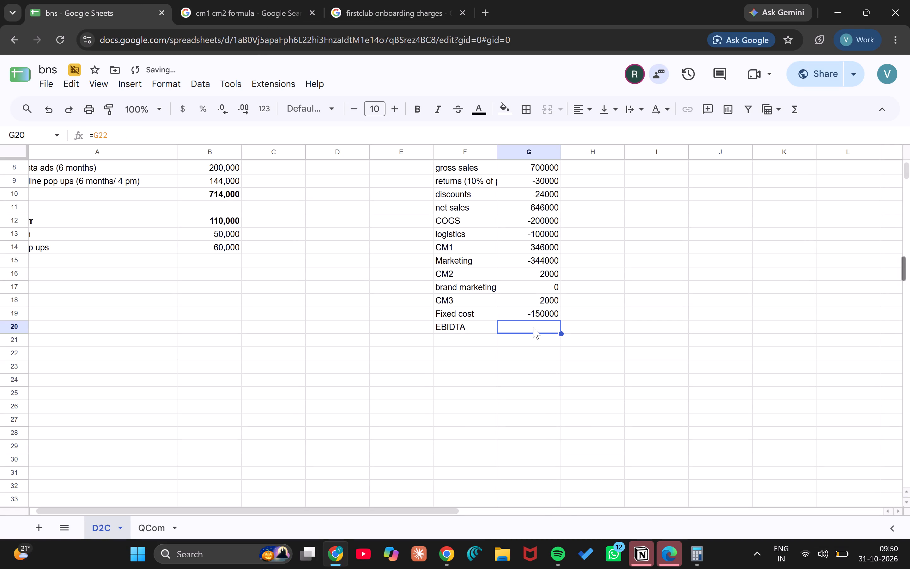
pyautogui.press('=')
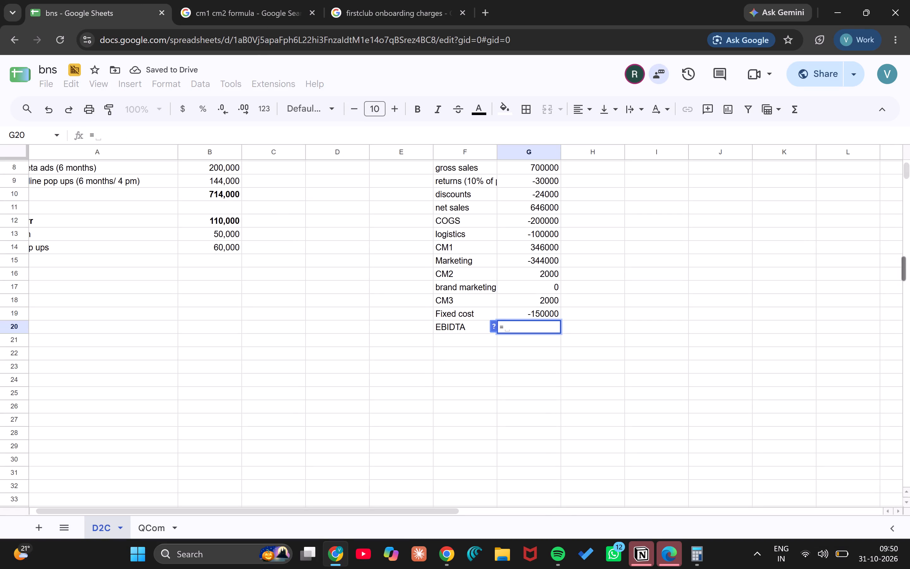
pyautogui.click(537, 295)
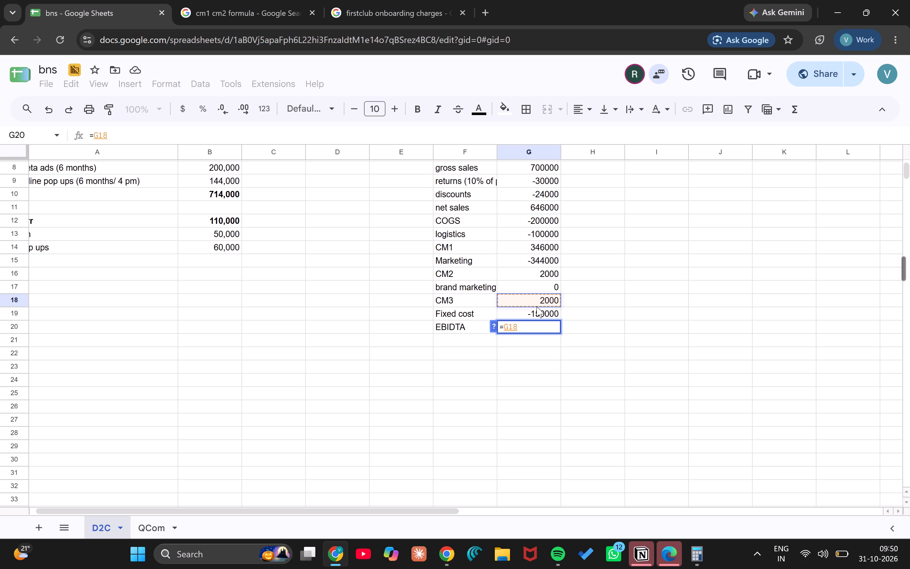
pyautogui.hotkey('shift', '+')
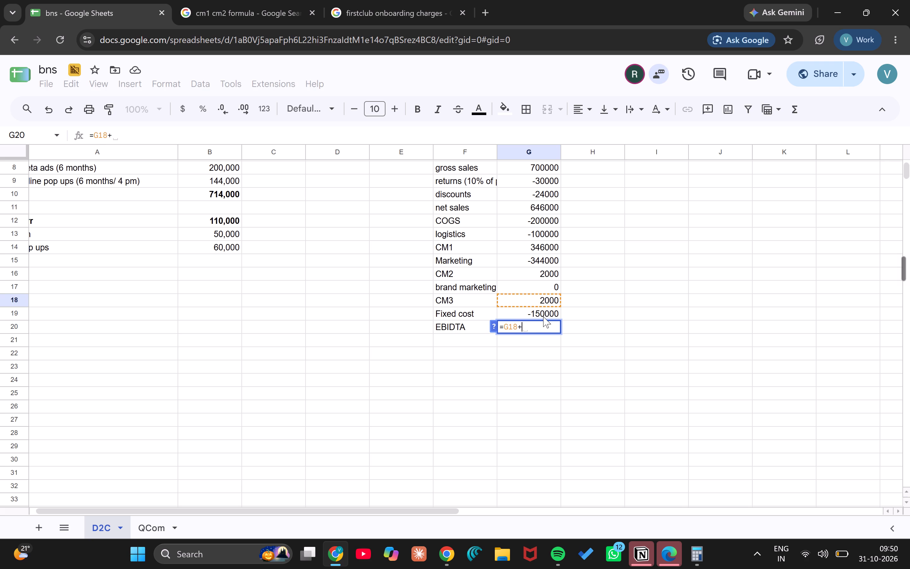
pyautogui.click(543, 316)
pyautogui.press('Return')
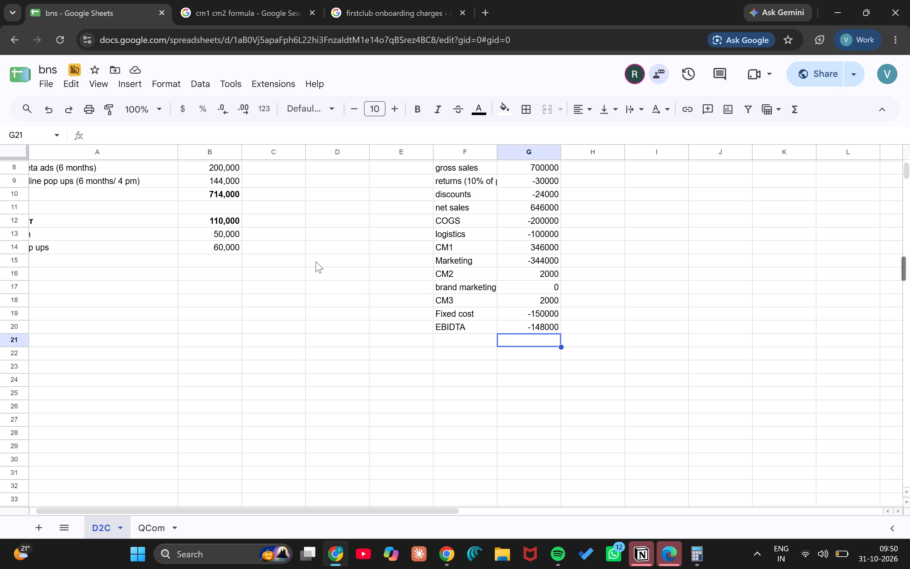
# Glance at the reference table, and bold the CM1 and net sales labels and values in F14:G14 and F11:G11.
pyautogui.click(202, 0)
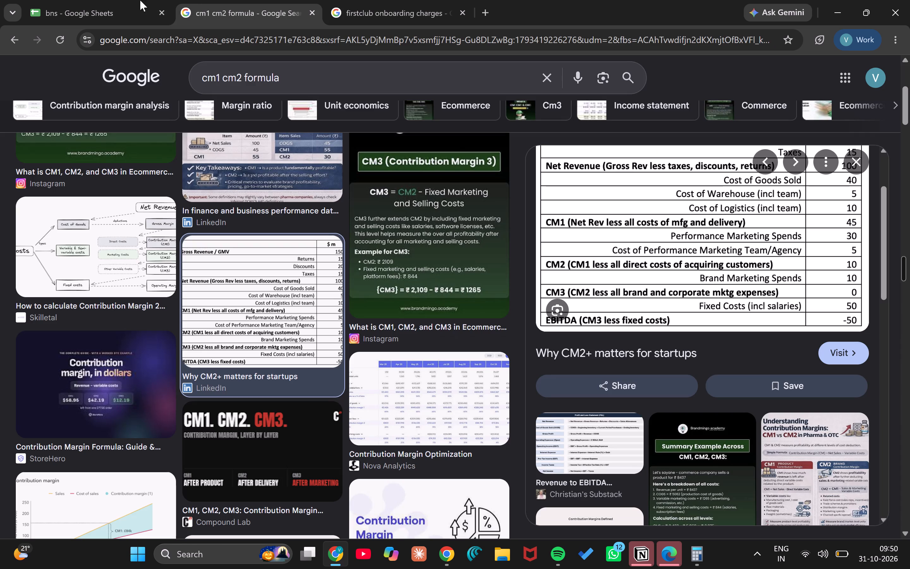
pyautogui.click(123, 0)
pyautogui.scroll(1, 339, 290)
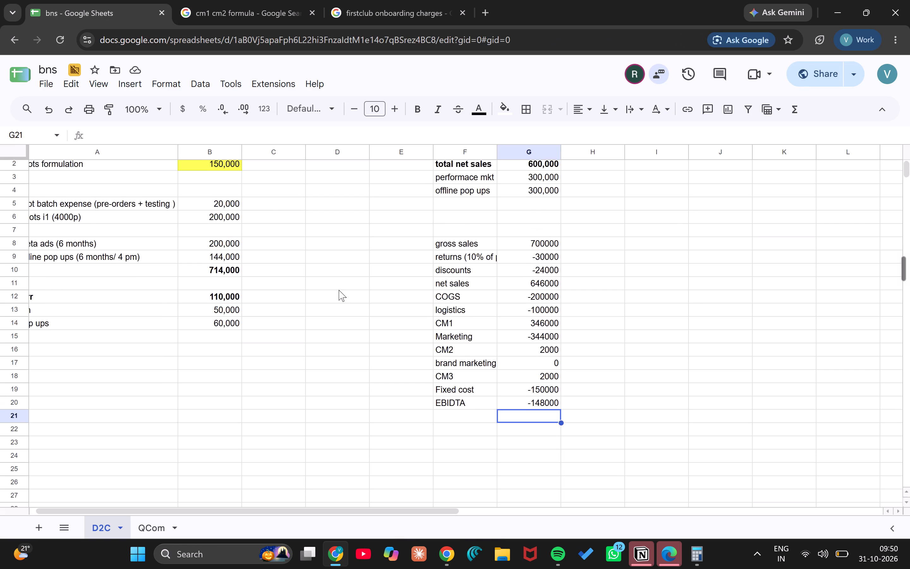
pyautogui.scroll(1, 339, 290)
pyautogui.hscroll(1, 420, 316)
pyautogui.scroll(-1, 469, 297)
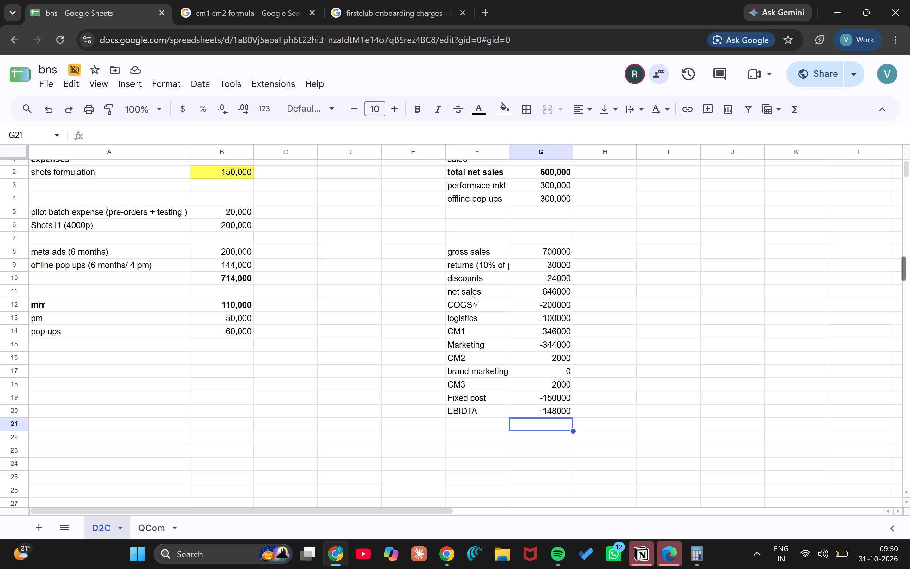
pyautogui.moveTo(464, 333); pyautogui.dragTo(525, 331)
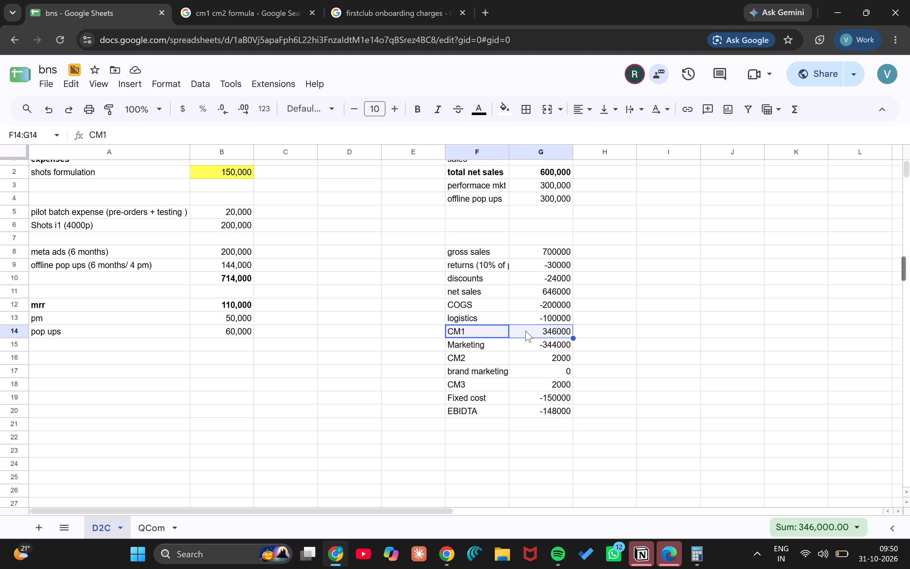
pyautogui.hotkey('ctrl', 'b')
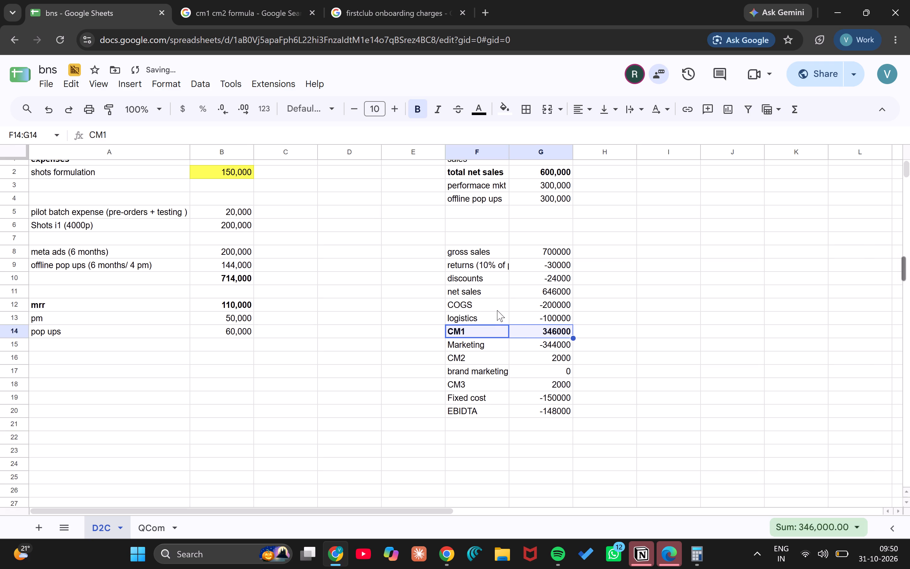
pyautogui.moveTo(497, 309); pyautogui.dragTo(544, 310)
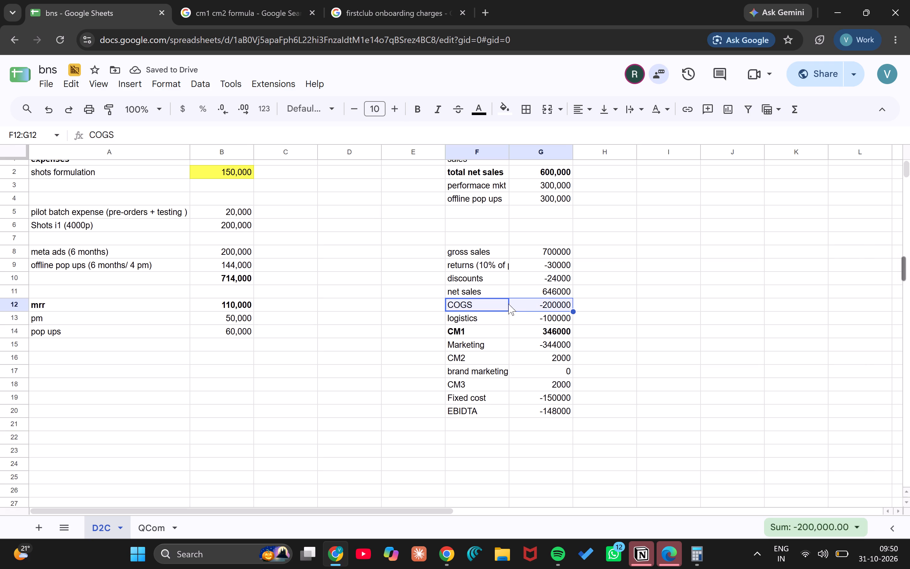
pyautogui.click(498, 295)
pyautogui.moveTo(498, 295); pyautogui.dragTo(540, 297)
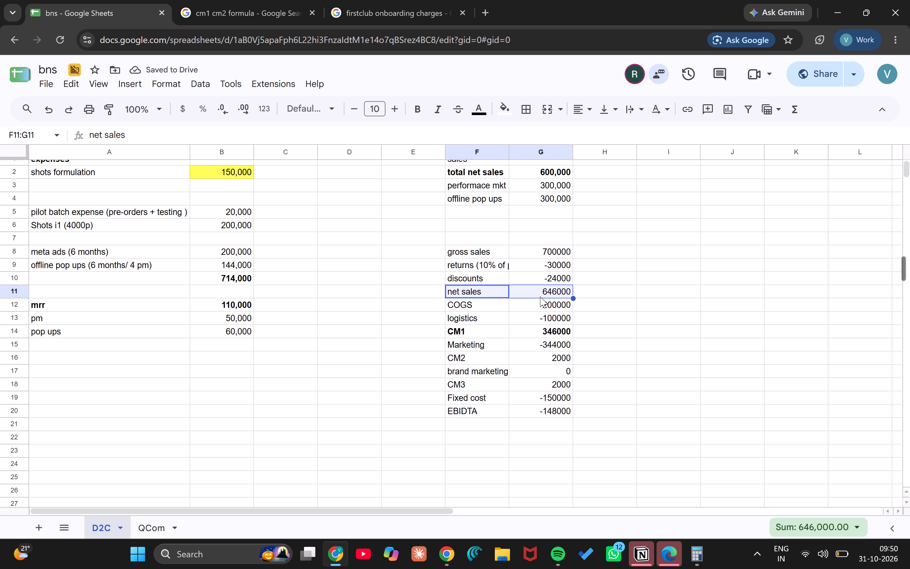
pyautogui.hotkey('ctrl', 'b')
# Bold the labels and values of the CM2, CM3 and EBIDTA rows in columns F and G.
pyautogui.moveTo(477, 361); pyautogui.dragTo(534, 363)
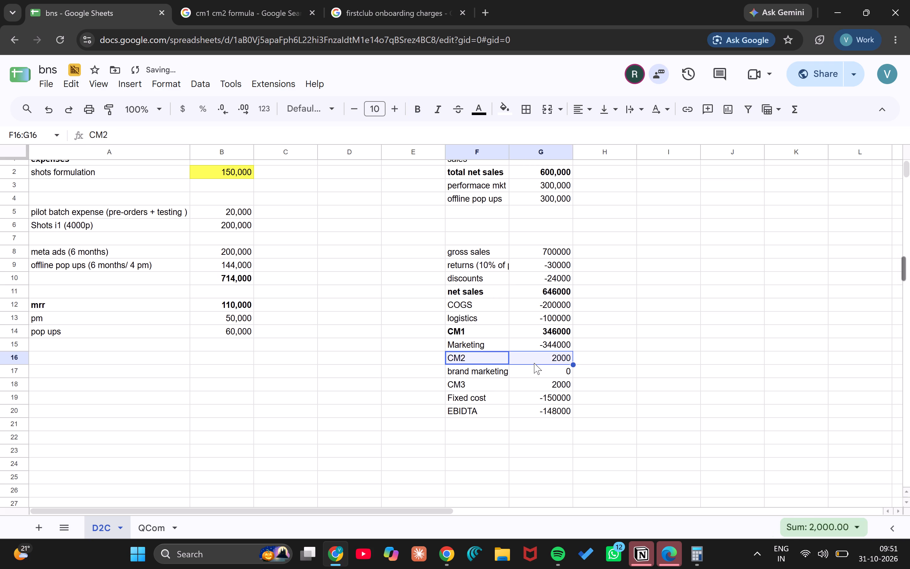
pyautogui.hotkey('ctrl', 'b')
pyautogui.moveTo(488, 390); pyautogui.dragTo(500, 390)
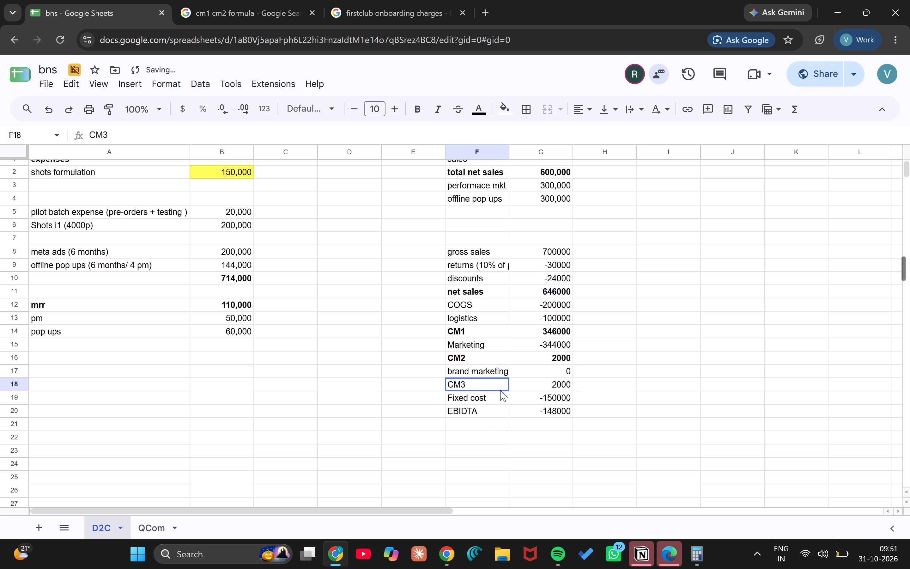
pyautogui.moveTo(500, 390); pyautogui.dragTo(533, 392)
pyautogui.hotkey('ctrl', 'b')
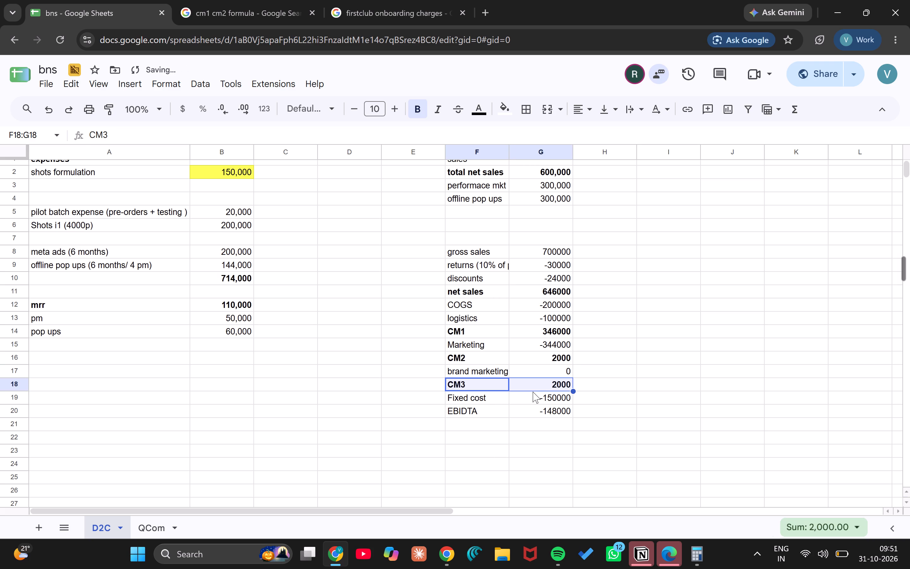
pyautogui.moveTo(481, 415); pyautogui.dragTo(547, 422)
pyautogui.click(508, 421)
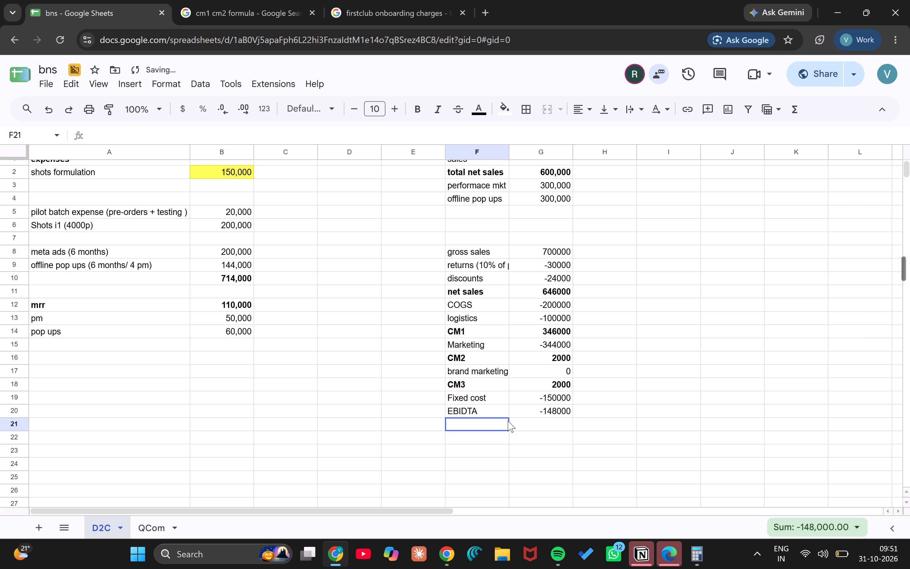
pyautogui.moveTo(499, 410); pyautogui.dragTo(522, 411)
pyautogui.hotkey('ctrl', 'b')
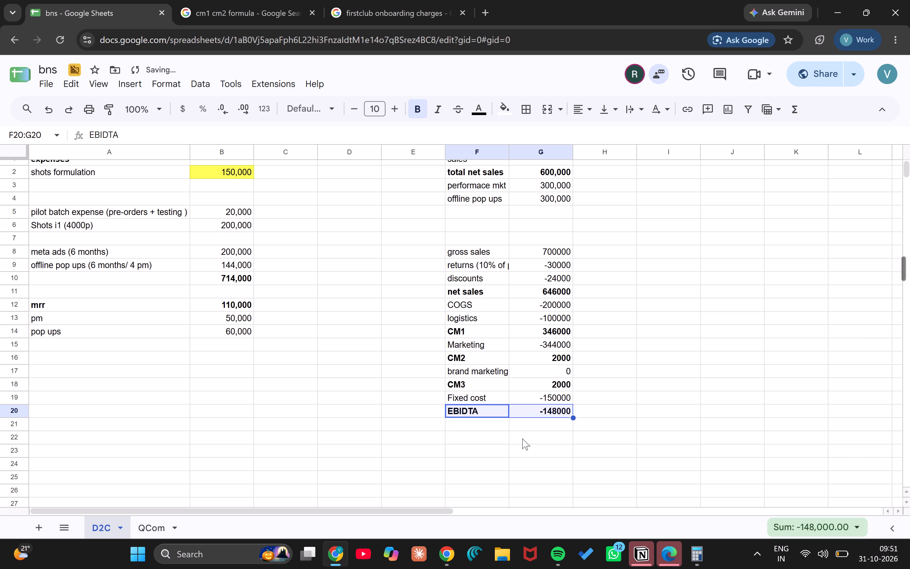
pyautogui.click(523, 444)
# Bold the gross sales label and value in F8:G8.
pyautogui.hscroll(-1, 671, 395)
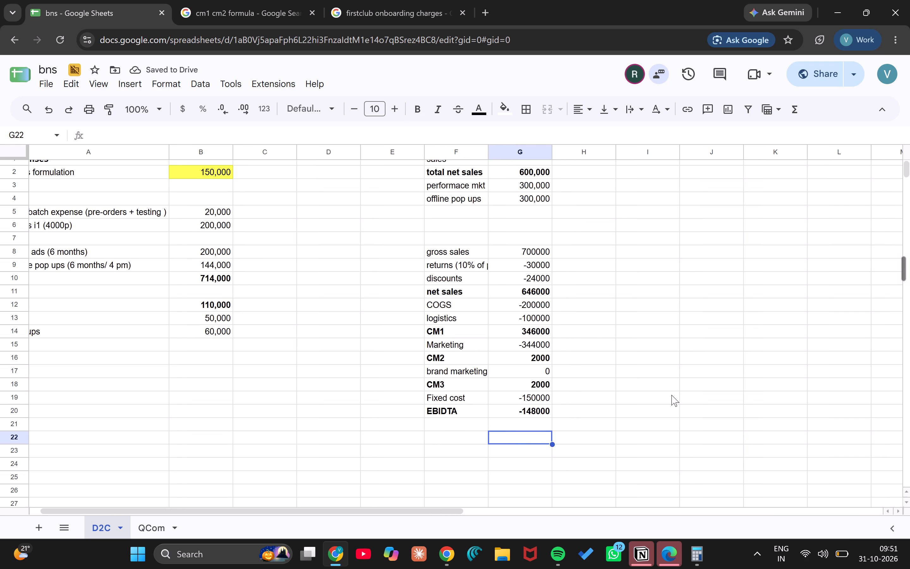
pyautogui.hscroll(-1, 473, 259)
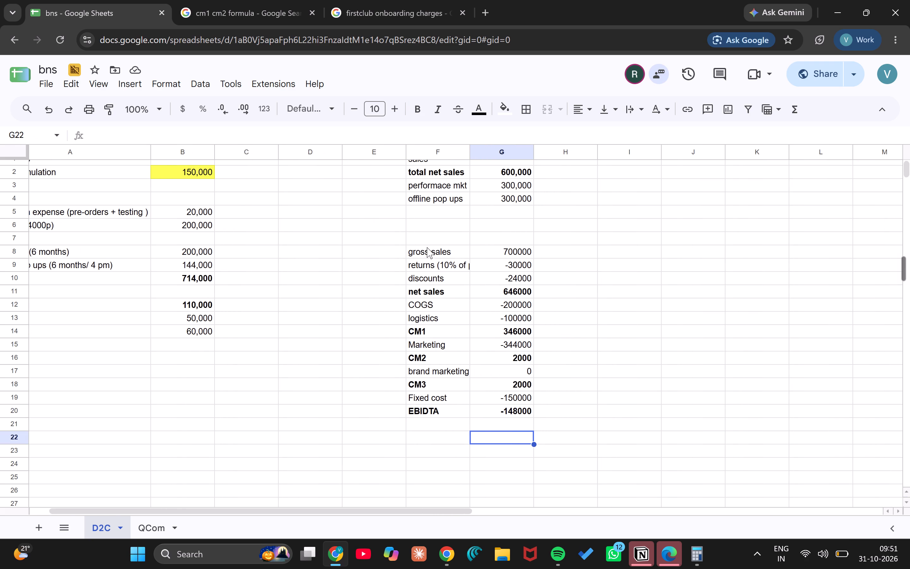
pyautogui.moveTo(431, 250); pyautogui.dragTo(488, 252)
pyautogui.hotkey('ctrl', 'b')
pyautogui.keyDown('ctrl'); pyautogui.click(488, 252); pyautogui.keyUp('ctrl')
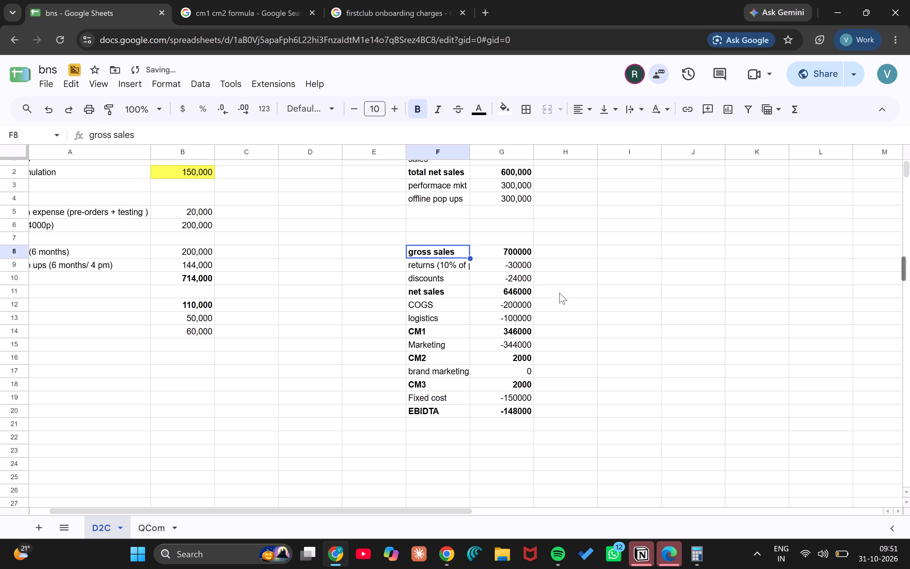
pyautogui.click(592, 292)
# Append a bracketed 1.5X note to the "performace mkt" label in F3.
pyautogui.scroll(-1, 592, 292)
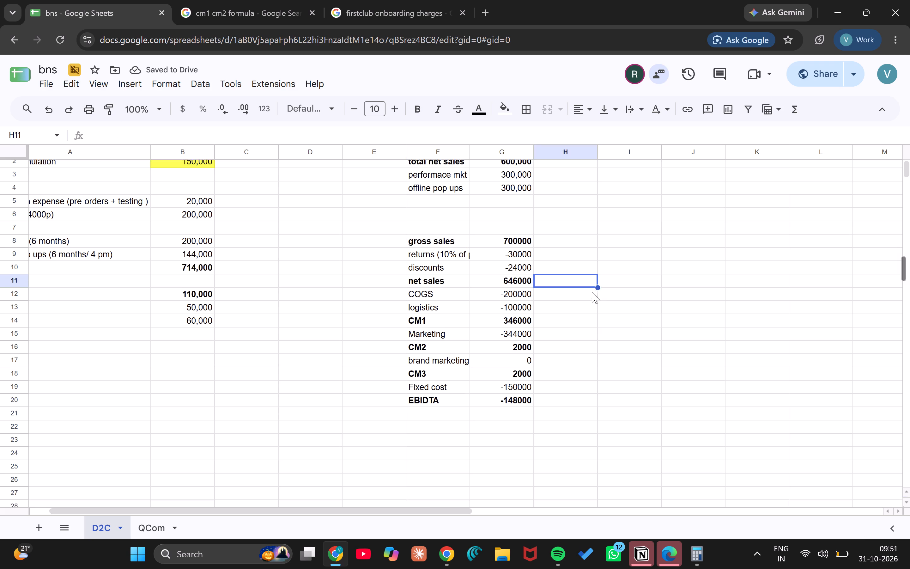
pyautogui.scroll(-1, 592, 292)
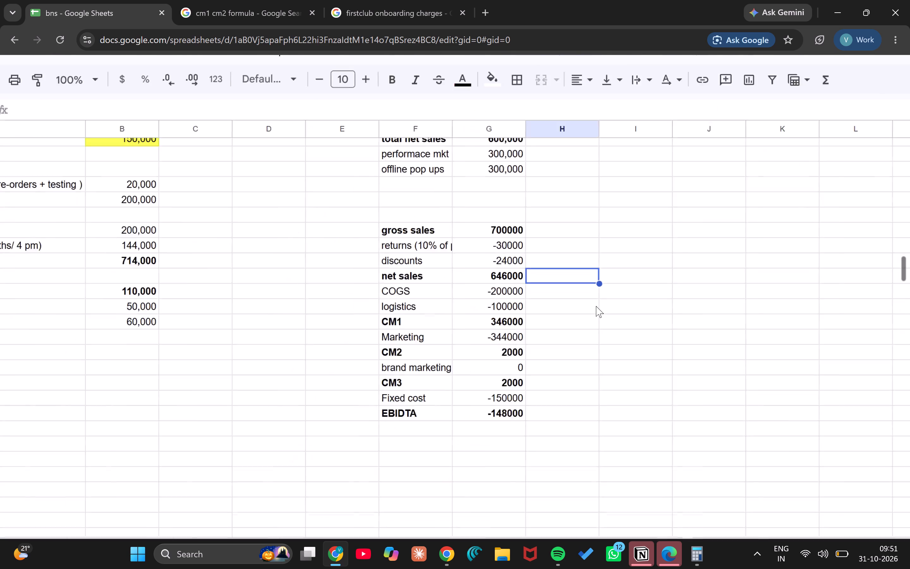
pyautogui.scroll(3, 596, 306)
pyautogui.hscroll(5, 596, 306)
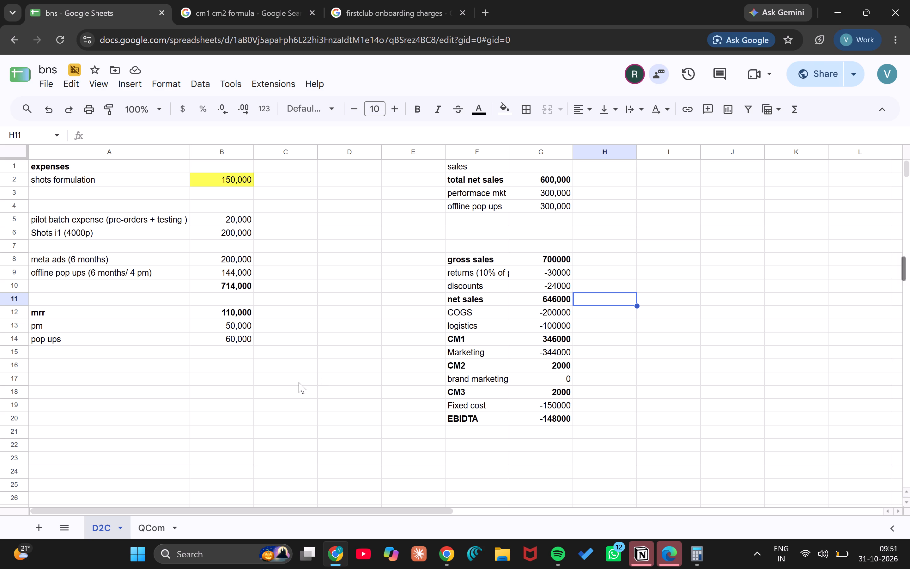
pyautogui.click(496, 197)
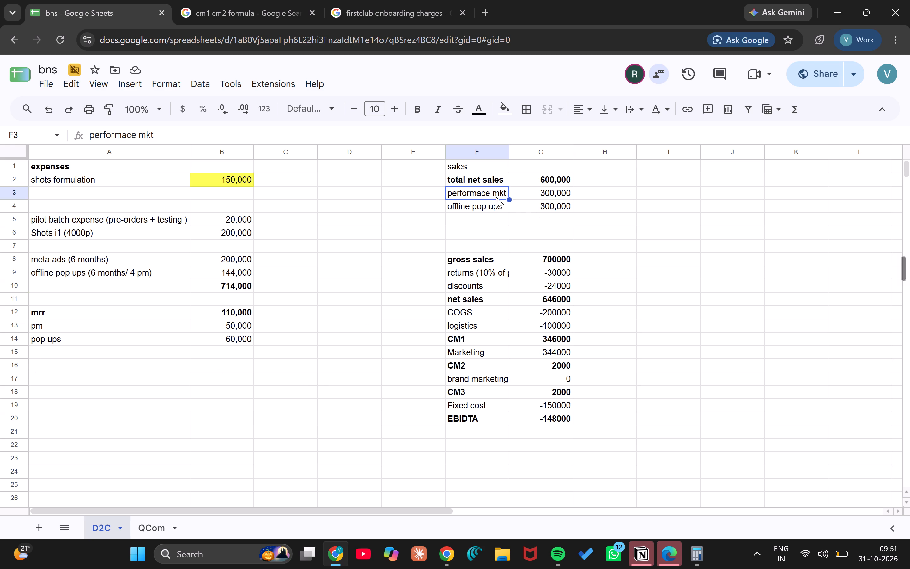
pyautogui.click(173, 132)
pyautogui.press('space')
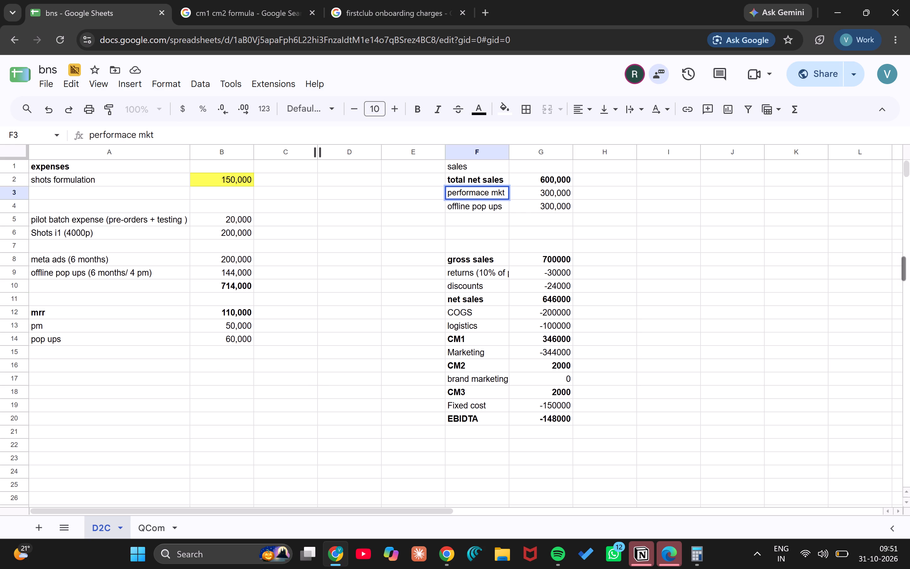
pyautogui.hotkey('shift', '(')
pyautogui.press('Left')
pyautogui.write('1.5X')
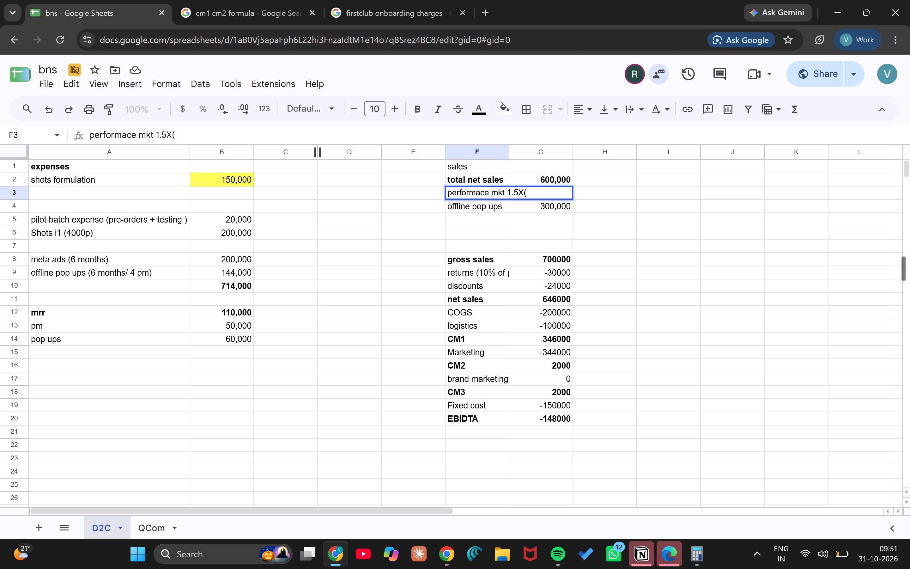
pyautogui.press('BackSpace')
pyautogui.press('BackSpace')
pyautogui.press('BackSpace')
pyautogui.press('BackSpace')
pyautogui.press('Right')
# Complete the performance marketing label in F3 so it reads "performace mkt (1.5X ROAS)".
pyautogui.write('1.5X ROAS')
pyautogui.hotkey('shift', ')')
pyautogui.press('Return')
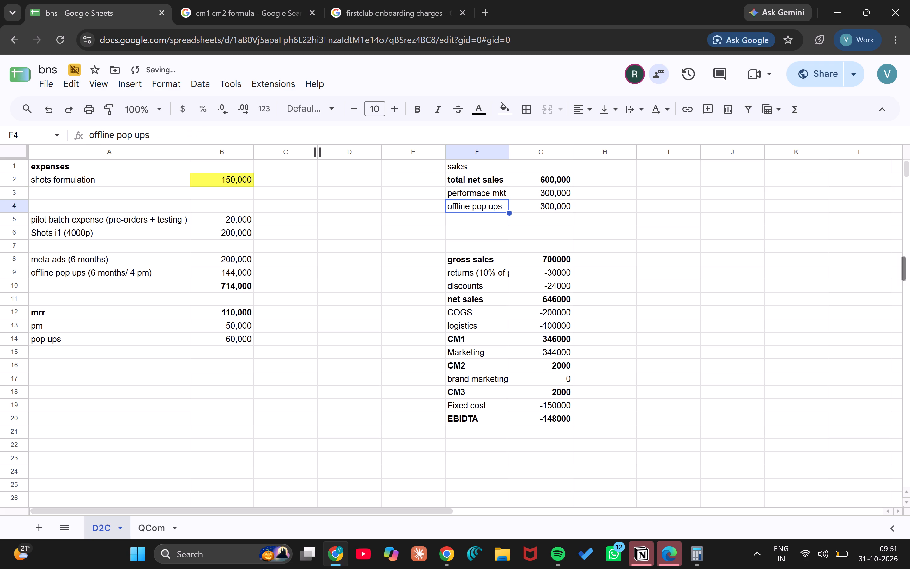
# Auto-fit the width of column F to its longest label.
pyautogui.doubleClick(510, 151)
pyautogui.click(703, 248)
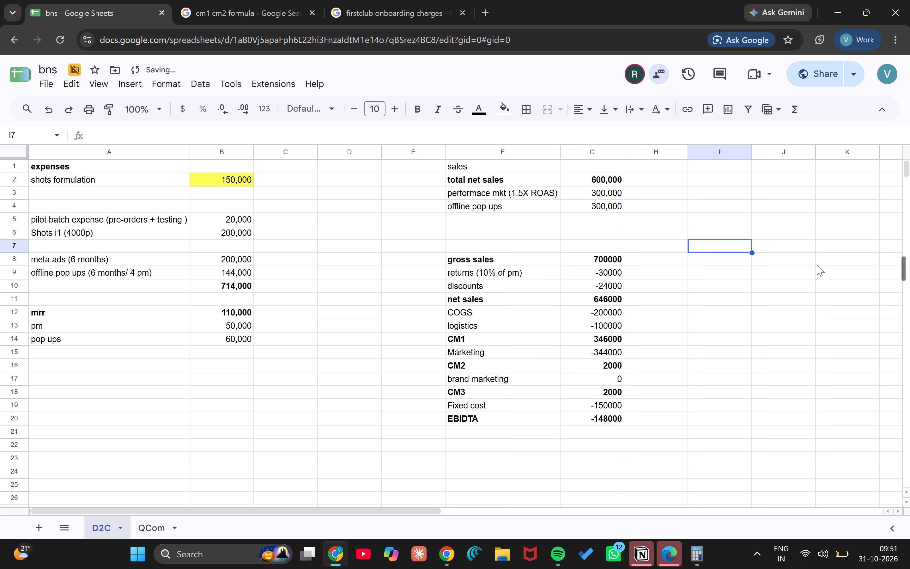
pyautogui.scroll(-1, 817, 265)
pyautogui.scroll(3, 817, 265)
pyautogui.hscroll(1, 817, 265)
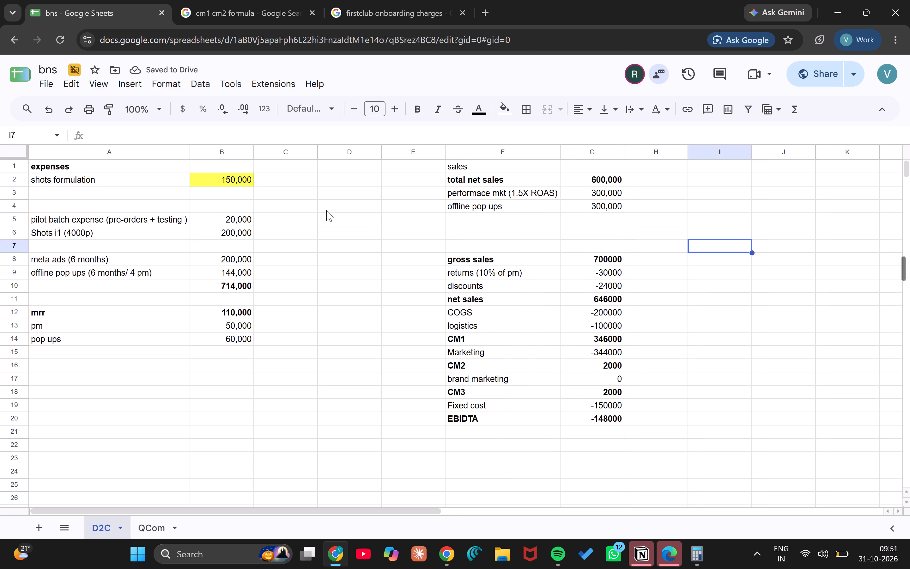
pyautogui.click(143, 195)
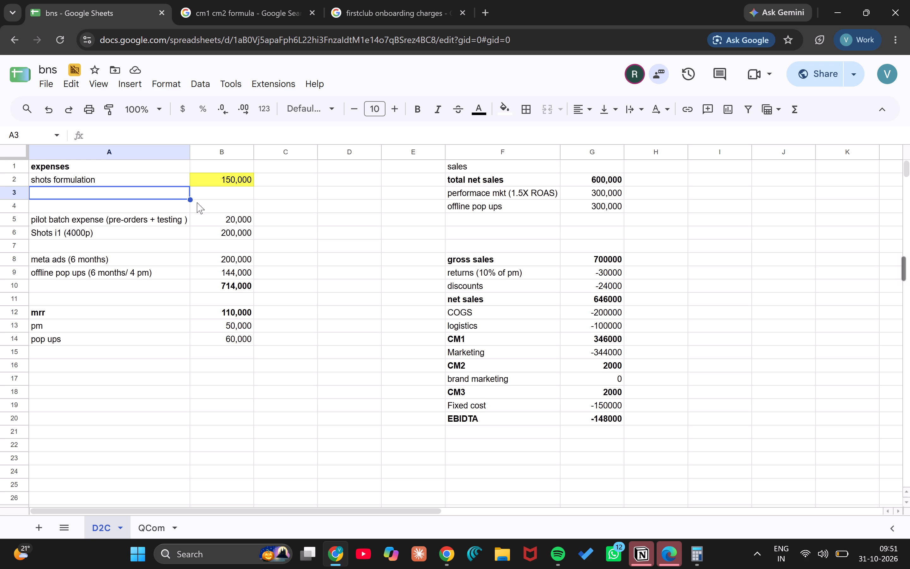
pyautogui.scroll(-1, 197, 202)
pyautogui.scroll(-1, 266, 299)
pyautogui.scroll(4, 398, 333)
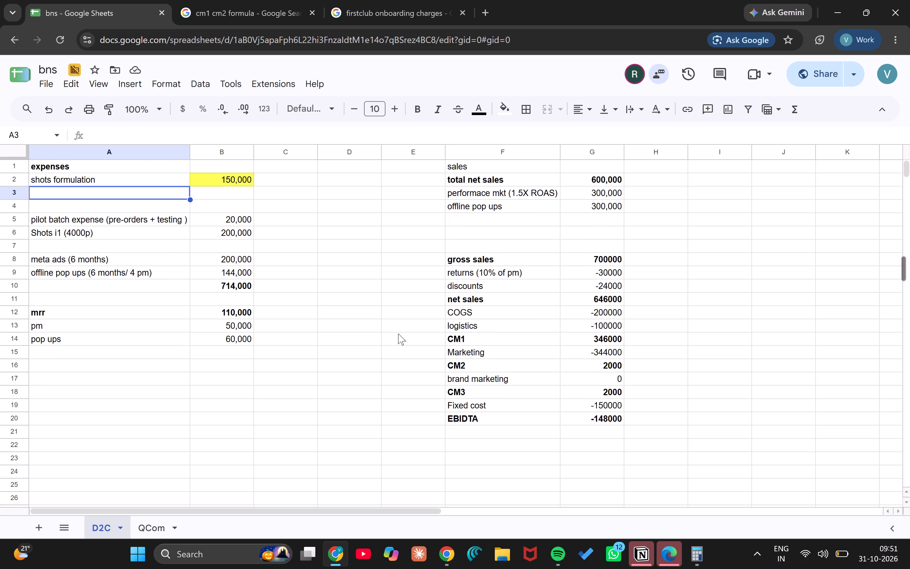
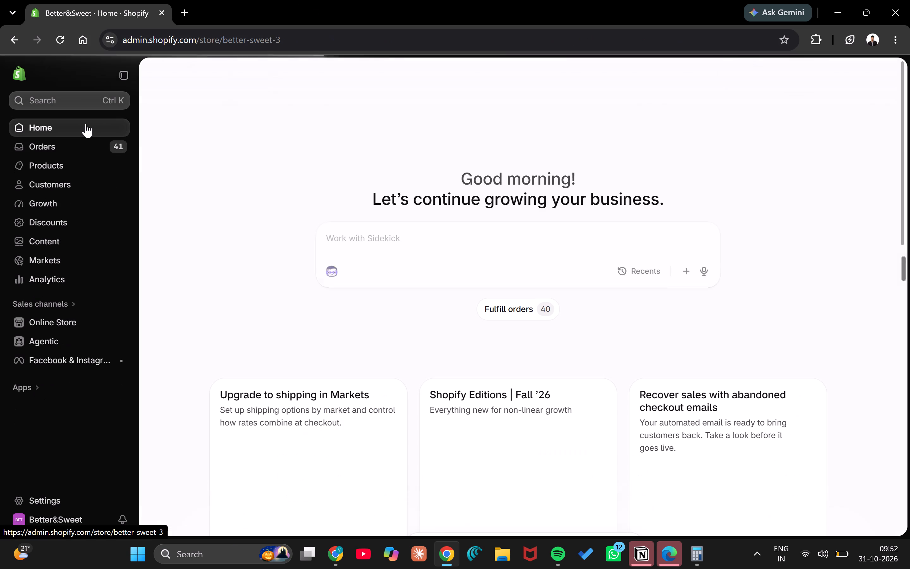
# Look through the recommendation cards on the Better&Sweet store's Shopify admin home page.
pyautogui.scroll(-4, 383, 282)
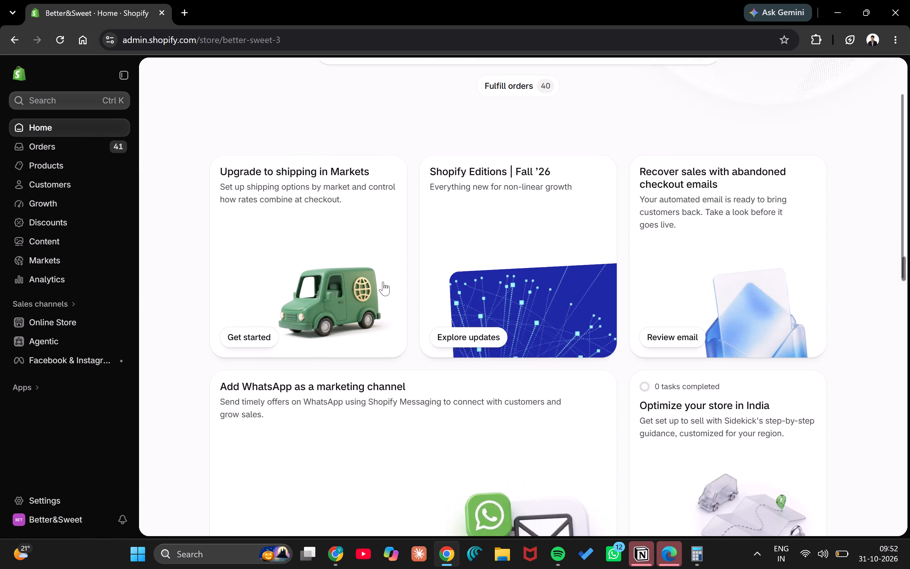
pyautogui.scroll(-10, 383, 282)
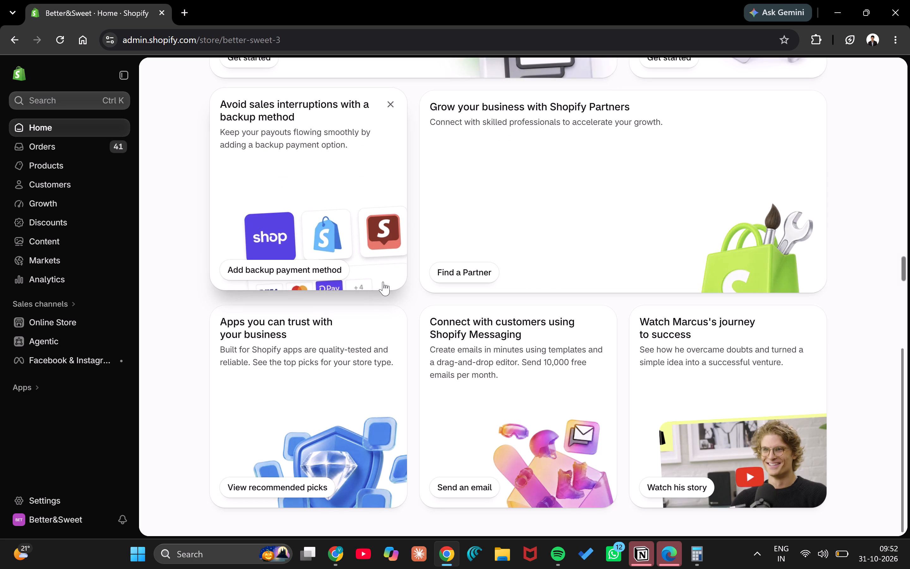